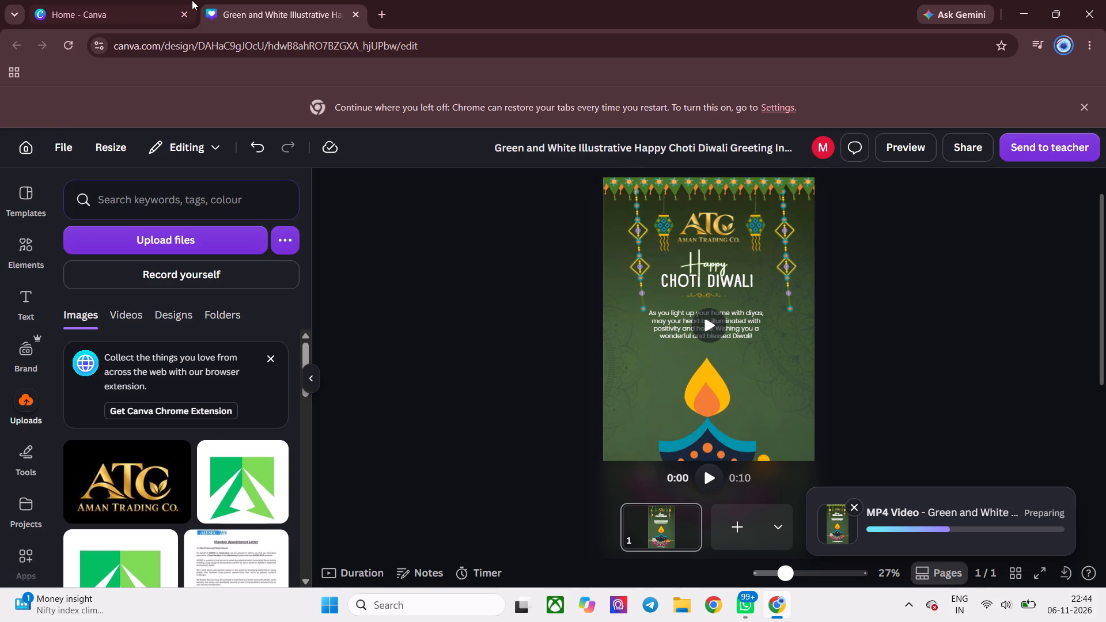
# Switch to the browser tab with the Canva home page.
pyautogui.click(135, 0)
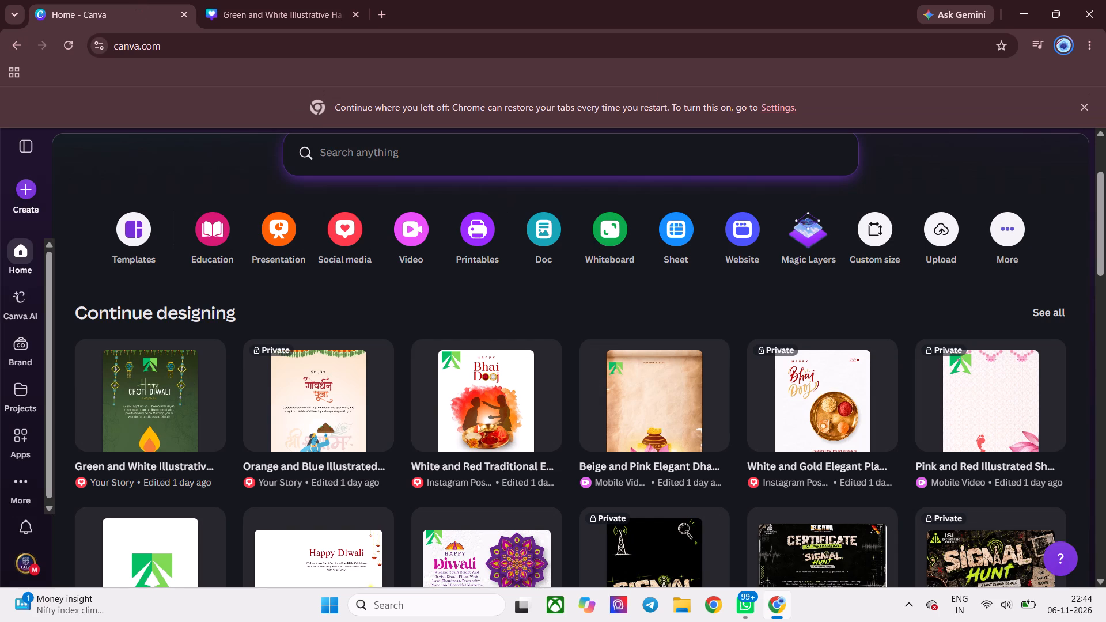
# Open the Beige and Pink Elegant Dhanteras video design from the recent designs.
pyautogui.click(670, 411)
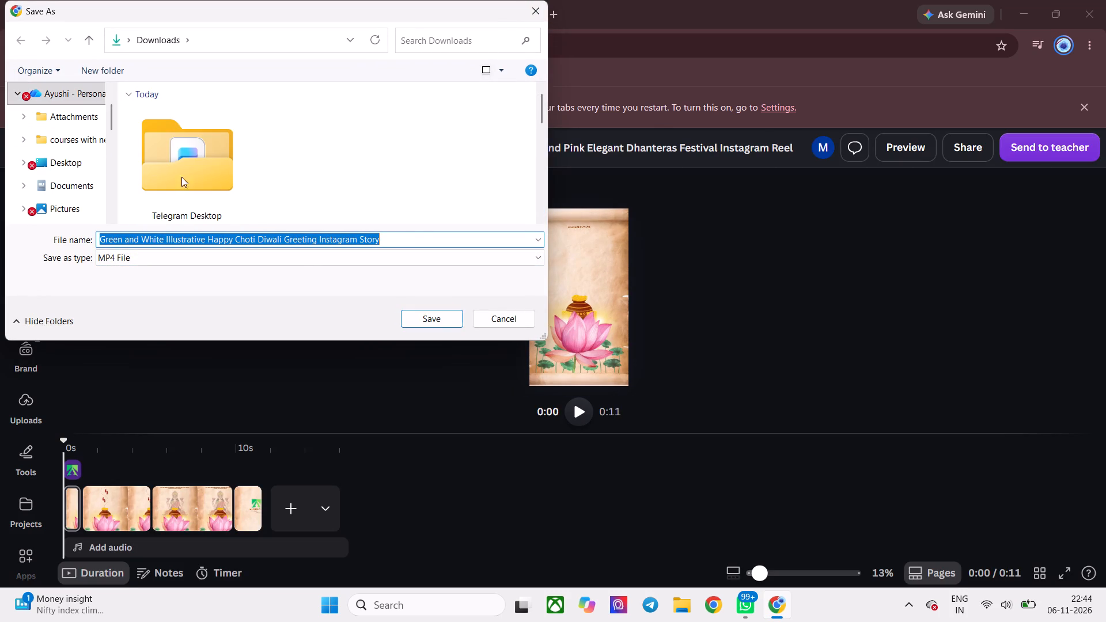
# Save the downloaded Choti Diwali greeting video to the Desktop folder as "Khushi choti diwali".
pyautogui.doubleClick(69, 161)
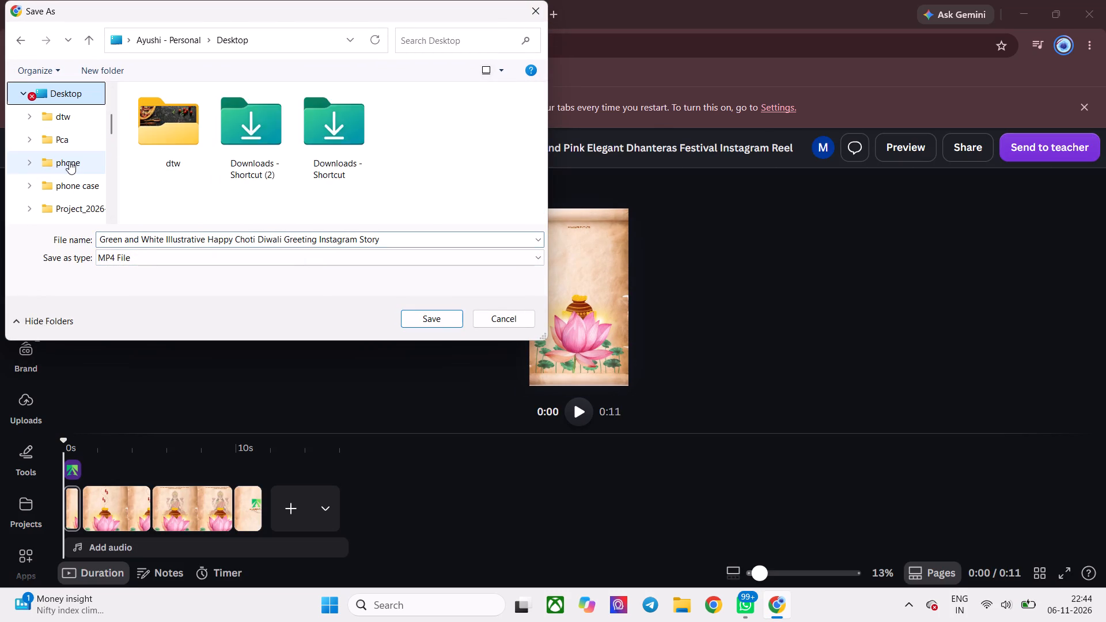
pyautogui.doubleClick(409, 241)
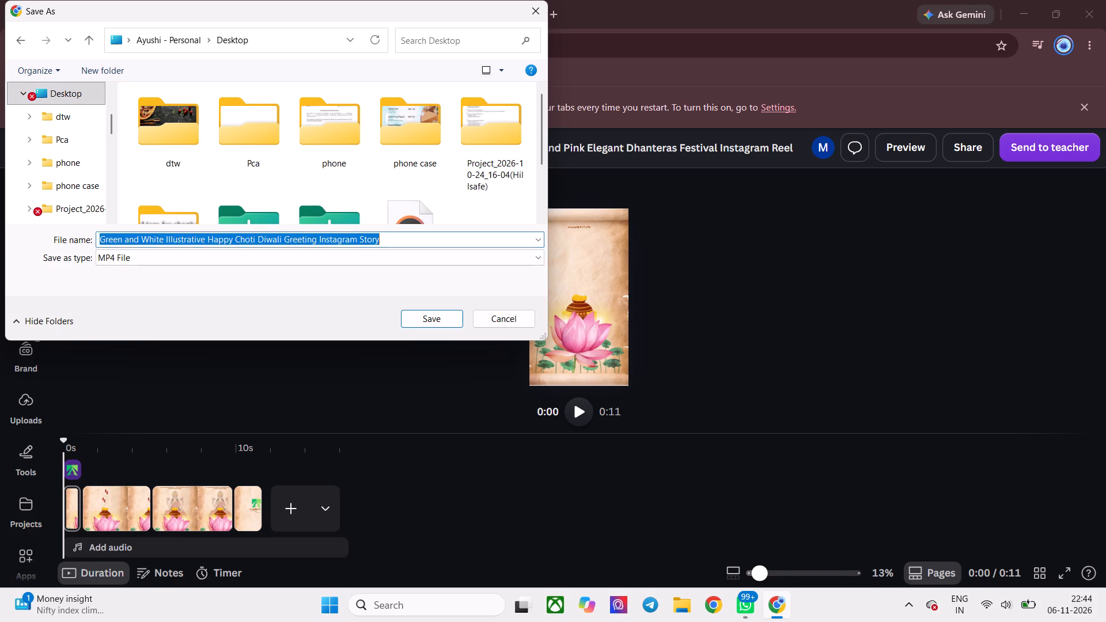
pyautogui.tripleClick(409, 241)
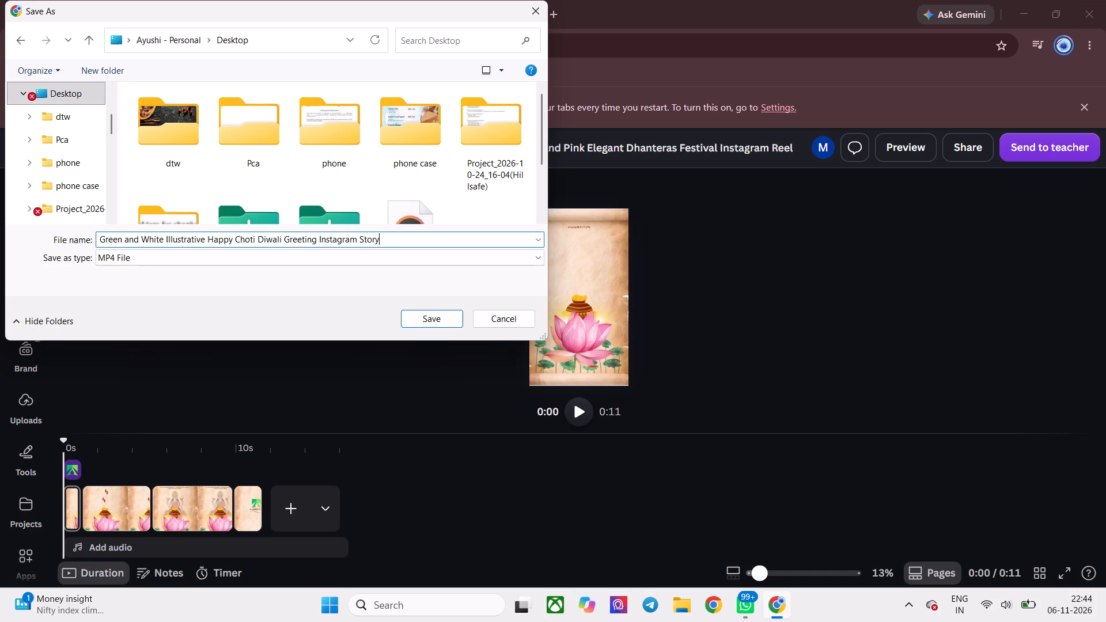
pyautogui.click(409, 241)
pyautogui.moveTo(409, 241); pyautogui.dragTo(108, 235)
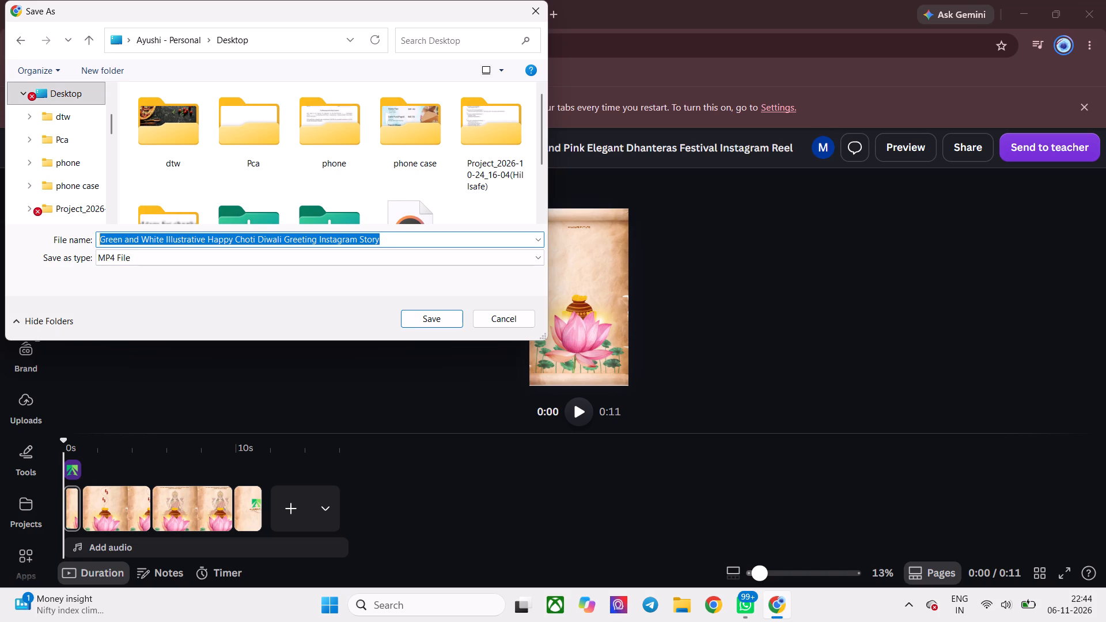
pyautogui.press('BackSpace')
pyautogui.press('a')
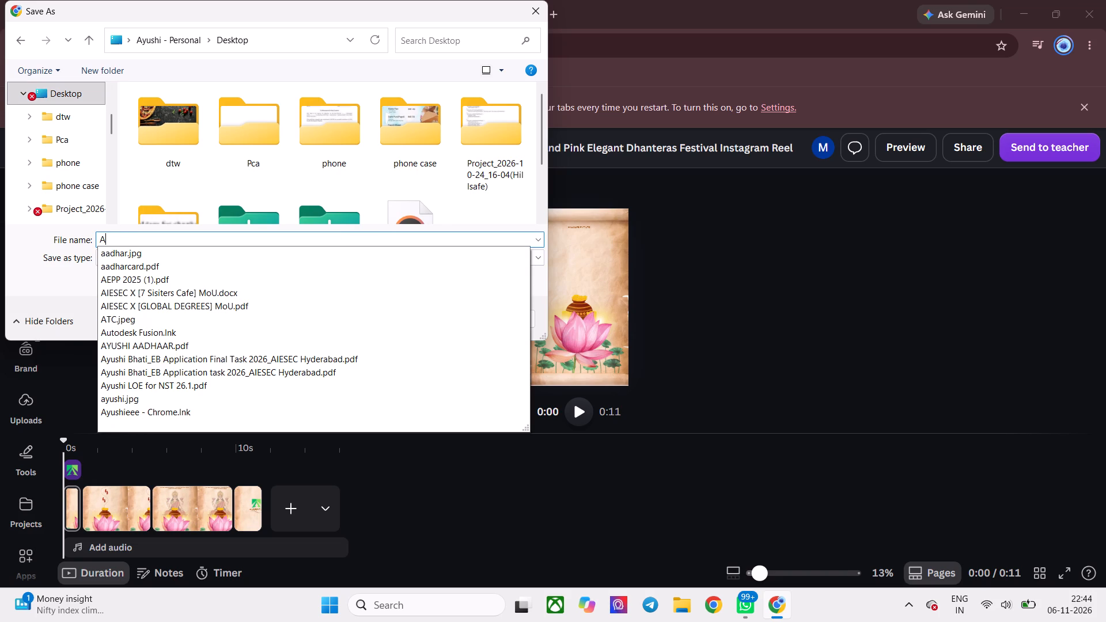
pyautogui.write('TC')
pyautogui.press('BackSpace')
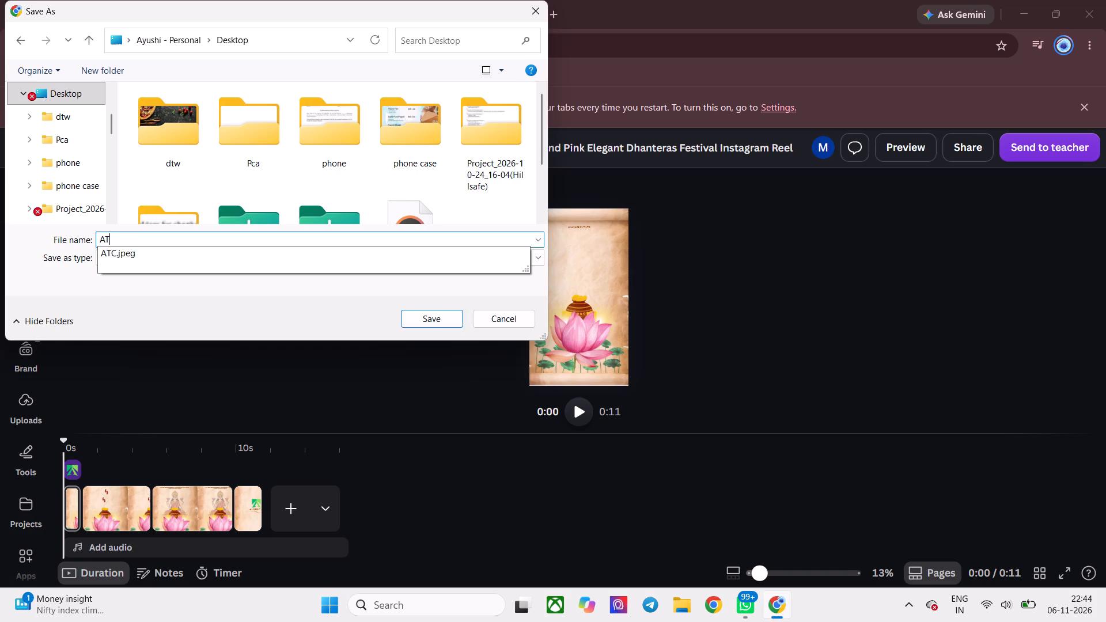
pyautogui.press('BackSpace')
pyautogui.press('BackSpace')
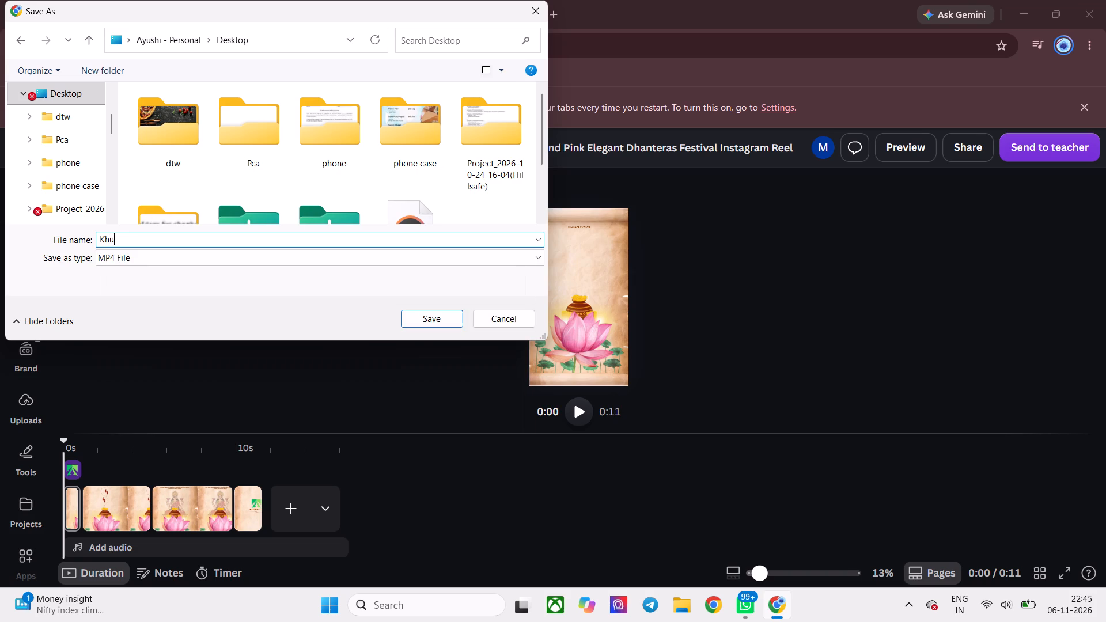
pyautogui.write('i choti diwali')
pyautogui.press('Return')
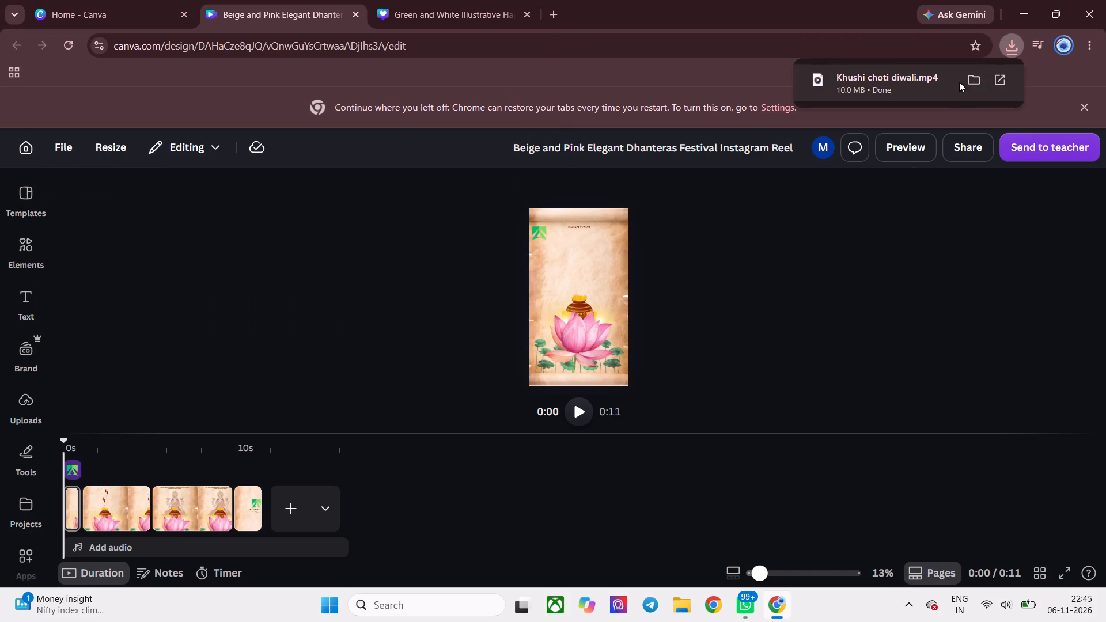
# Show the downloaded "Khushi choti diwali" MP4 video in its File Explorer folder and copy the file.
pyautogui.click(976, 77)
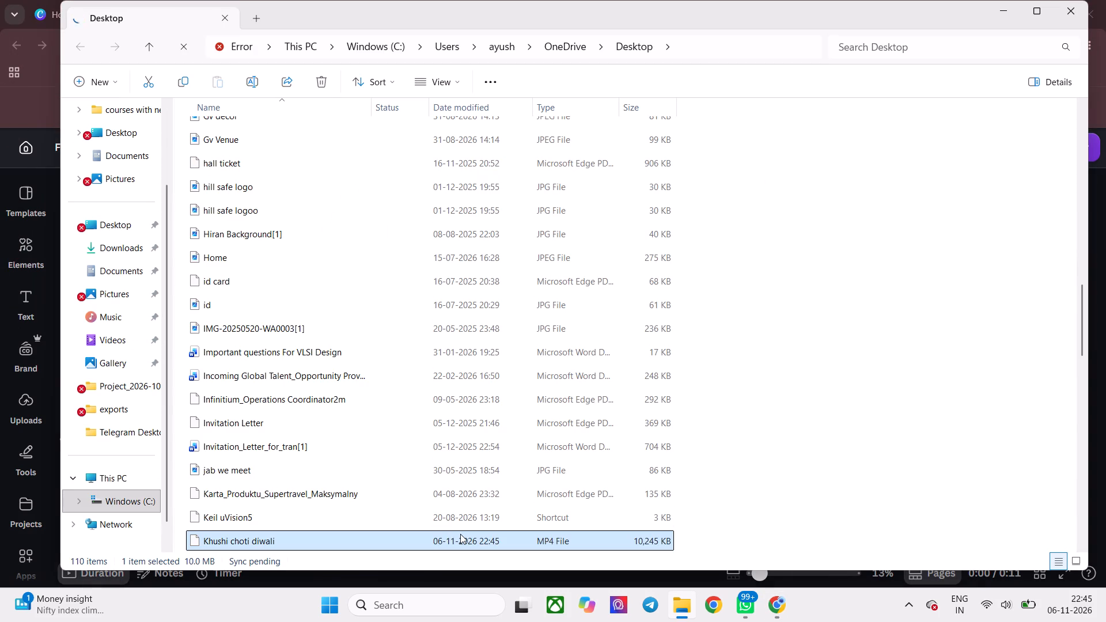
pyautogui.rightClick(469, 540)
pyautogui.click(545, 562)
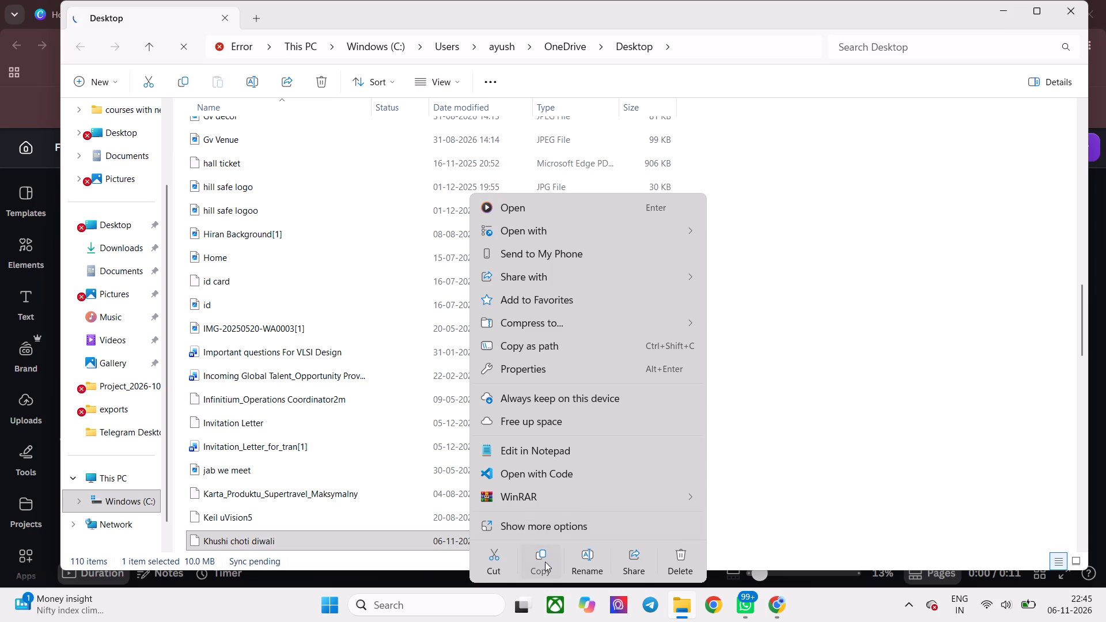
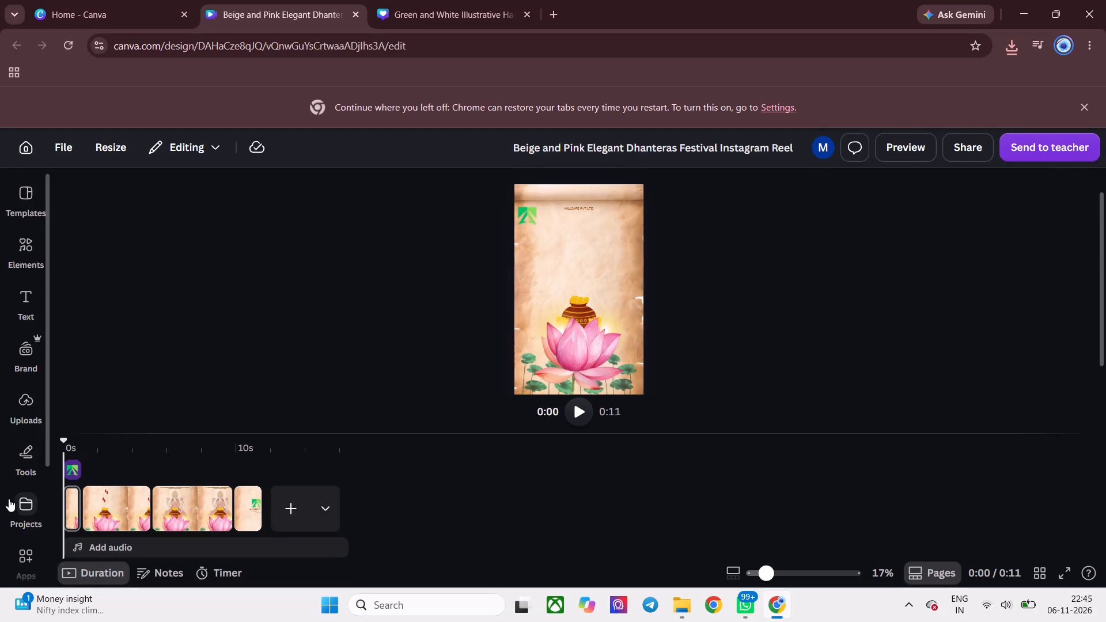
# Replace the green logo on the first page of the Dhanteras reel with the uploaded gold ATC logo.
pyautogui.click(532, 214)
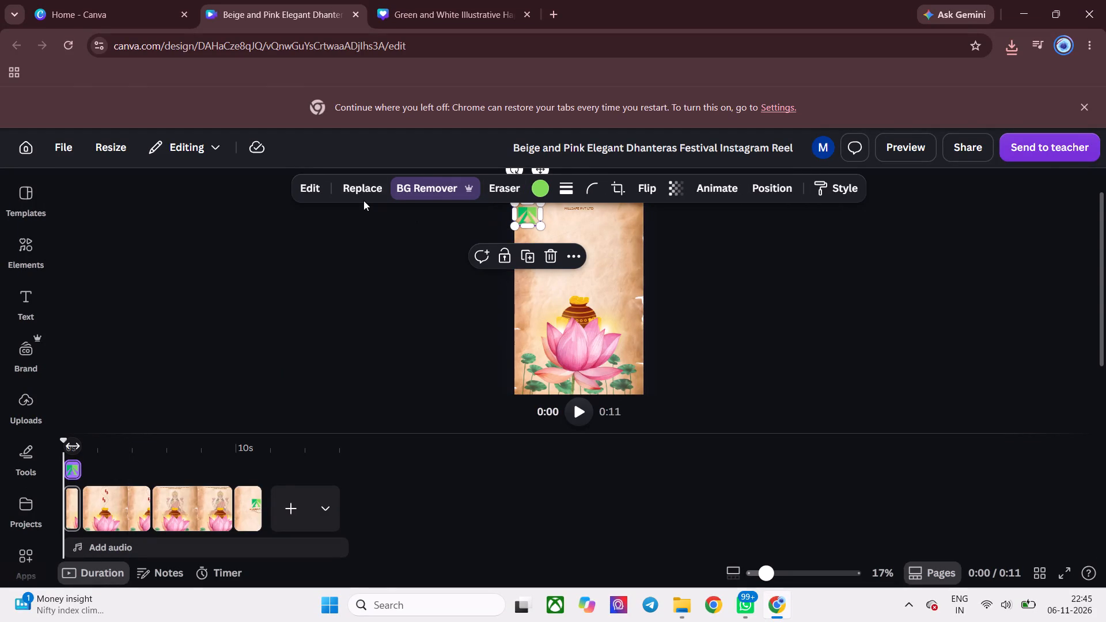
pyautogui.click(362, 180)
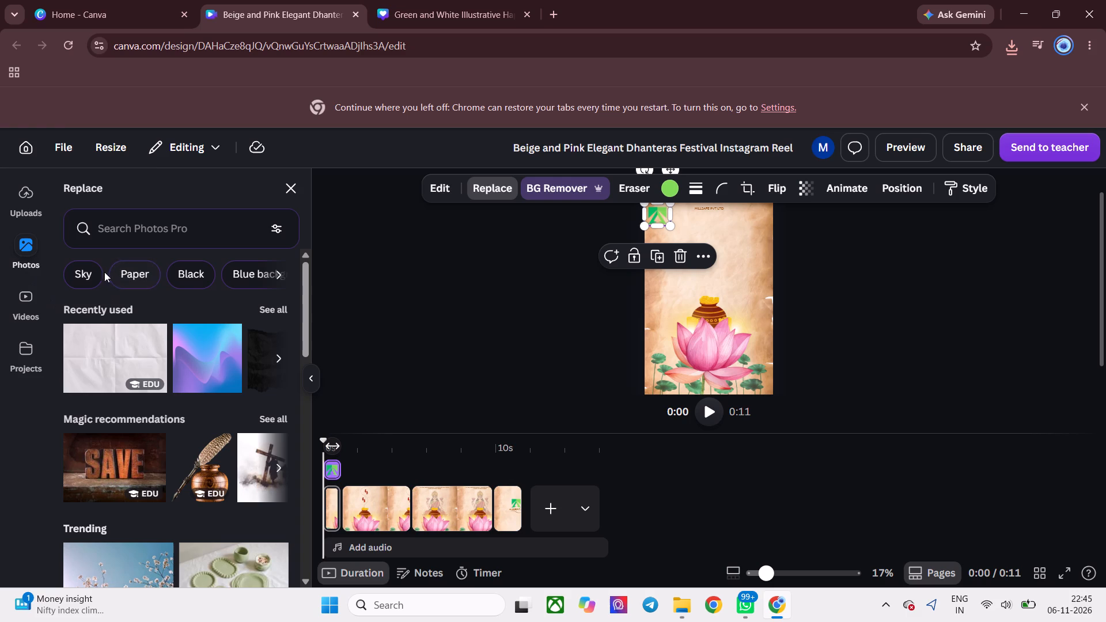
pyautogui.click(40, 208)
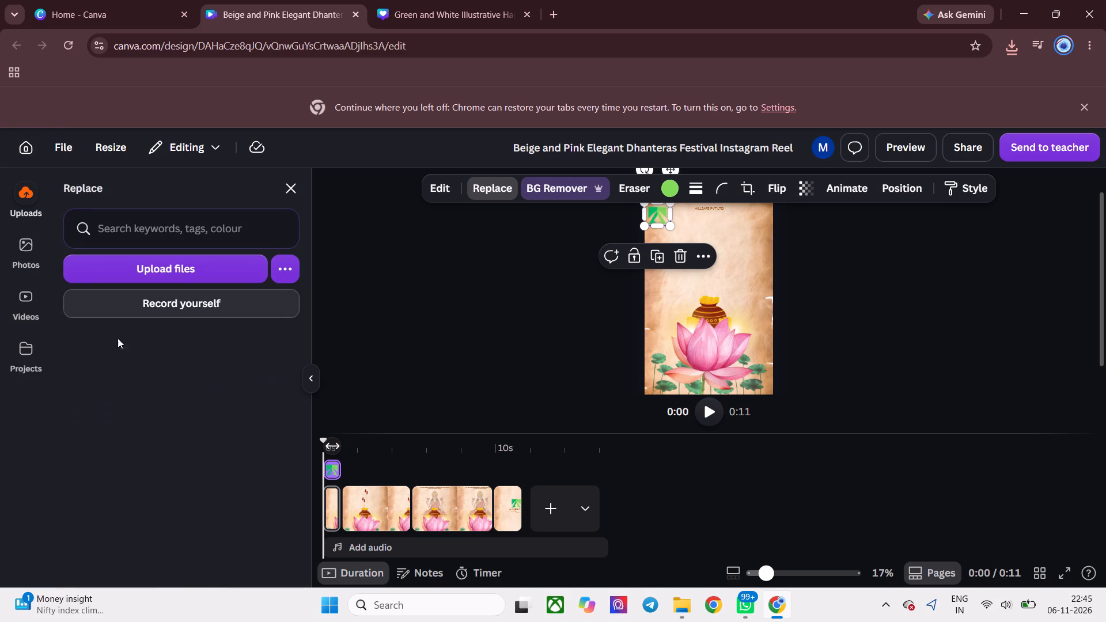
pyautogui.click(120, 501)
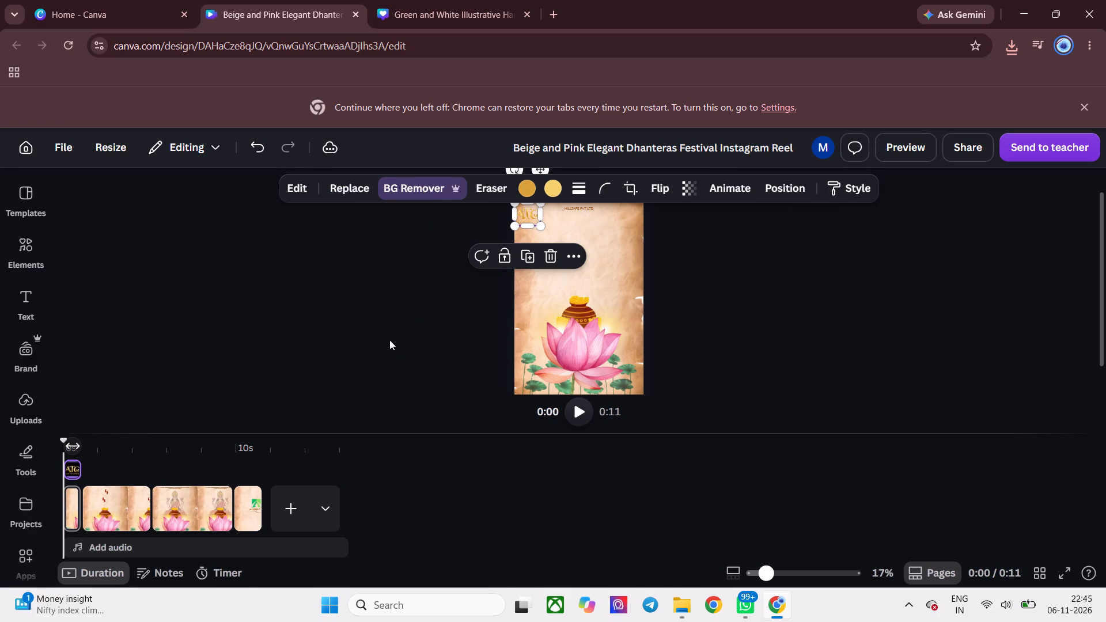
pyautogui.click(412, 328)
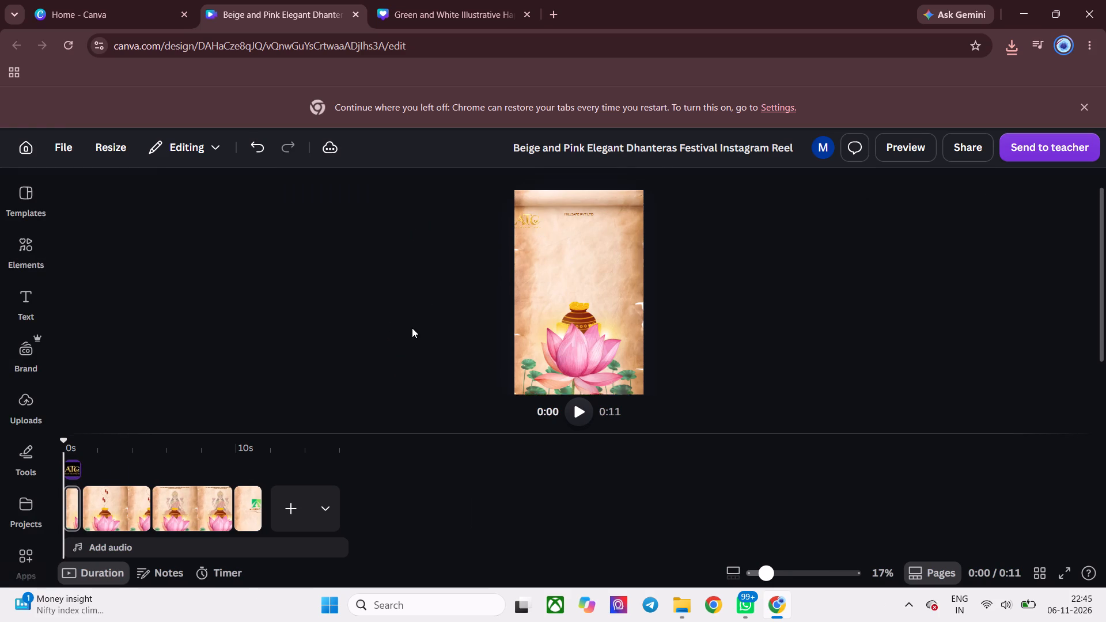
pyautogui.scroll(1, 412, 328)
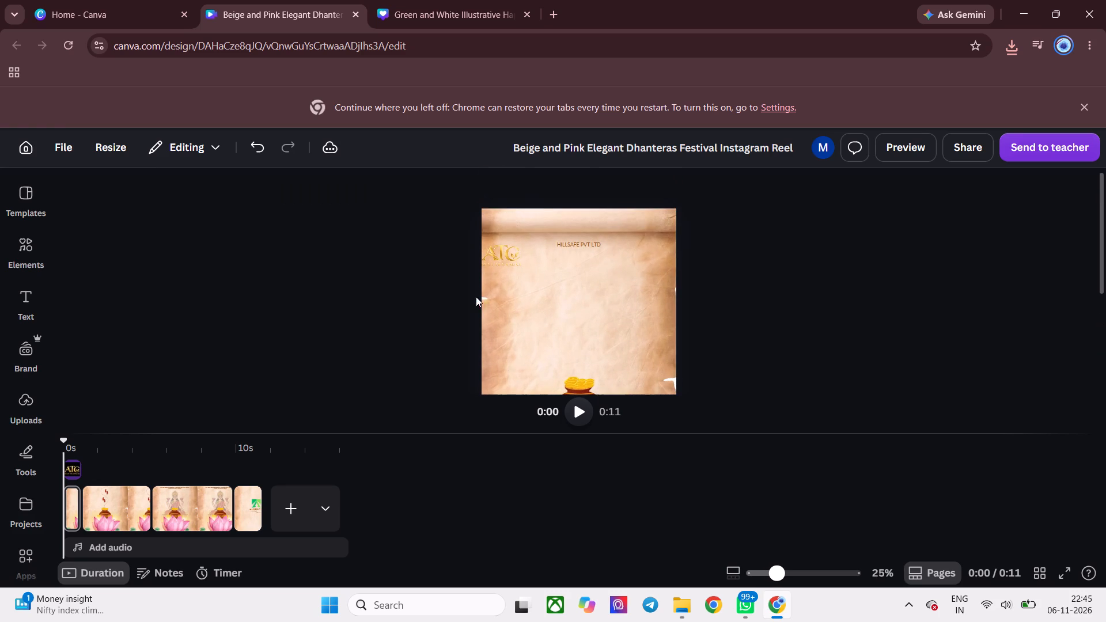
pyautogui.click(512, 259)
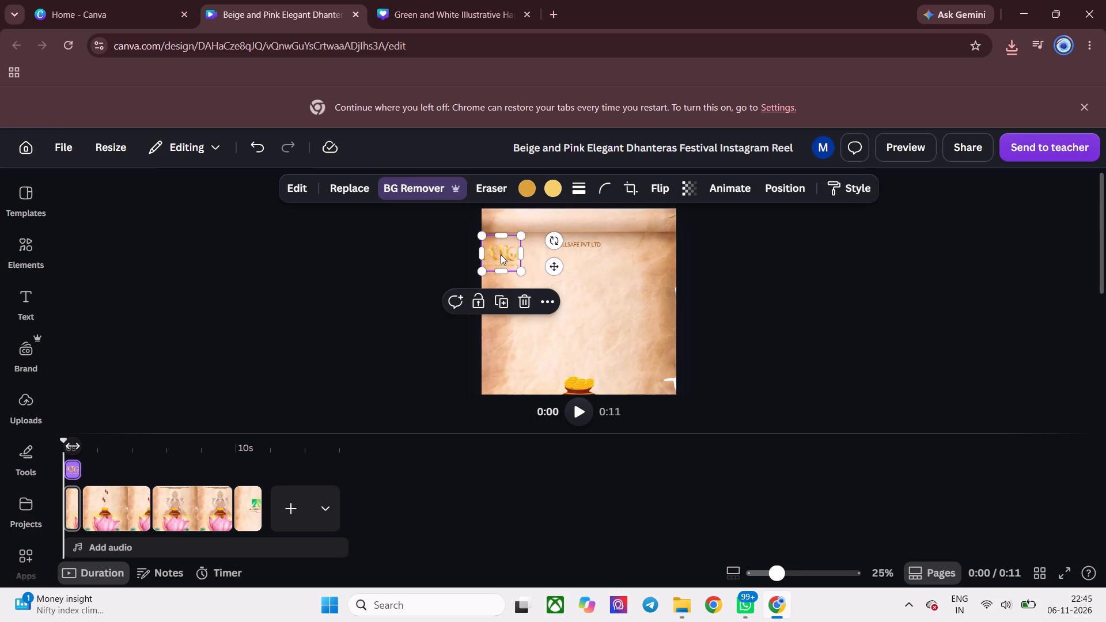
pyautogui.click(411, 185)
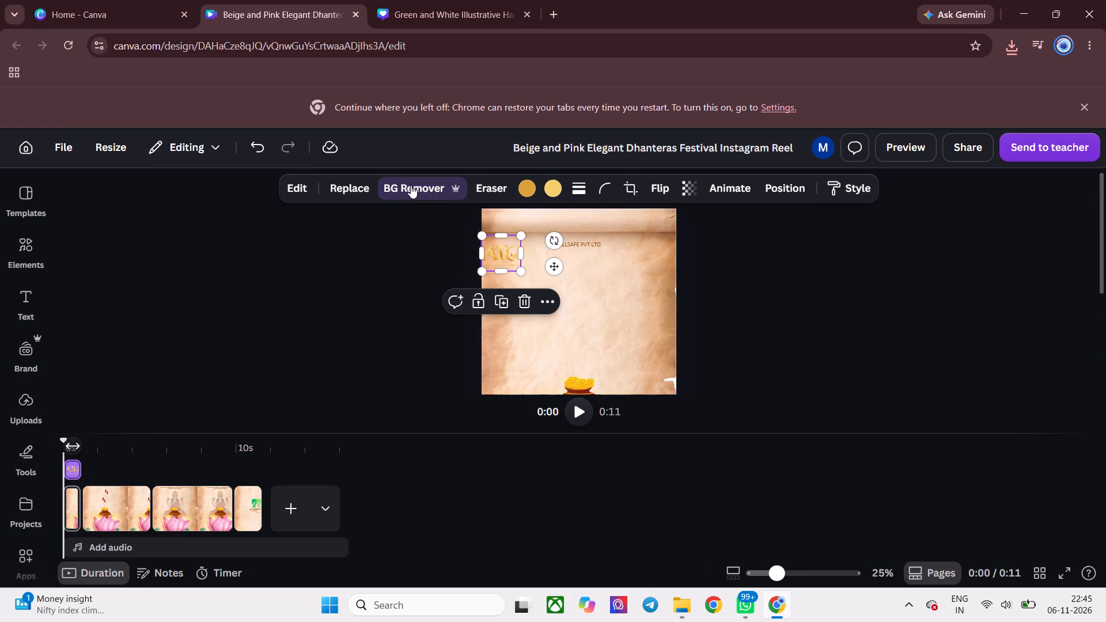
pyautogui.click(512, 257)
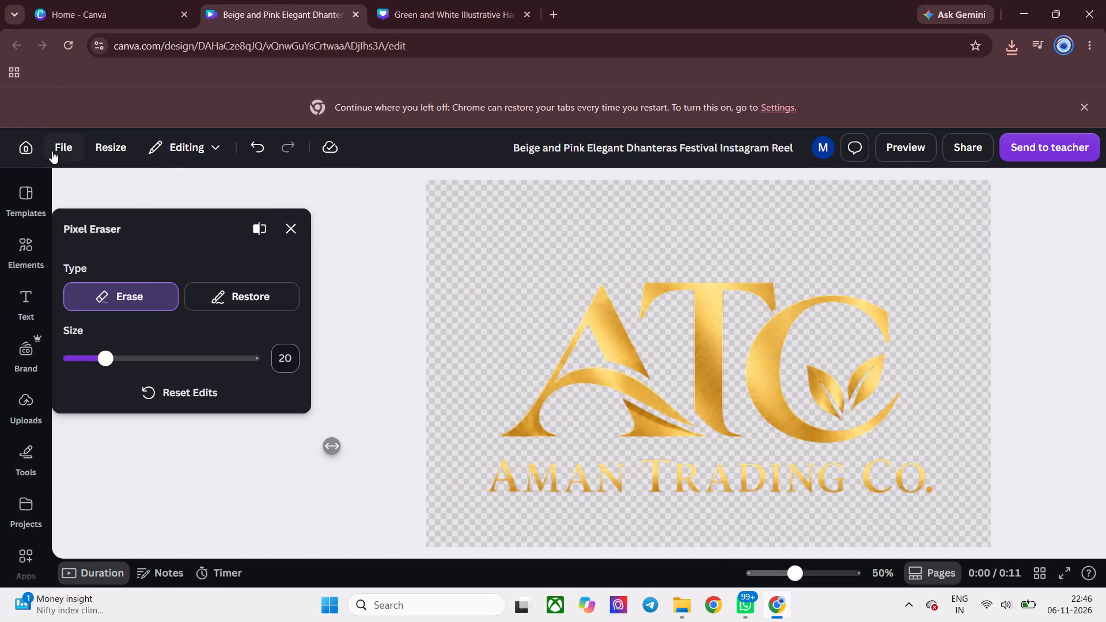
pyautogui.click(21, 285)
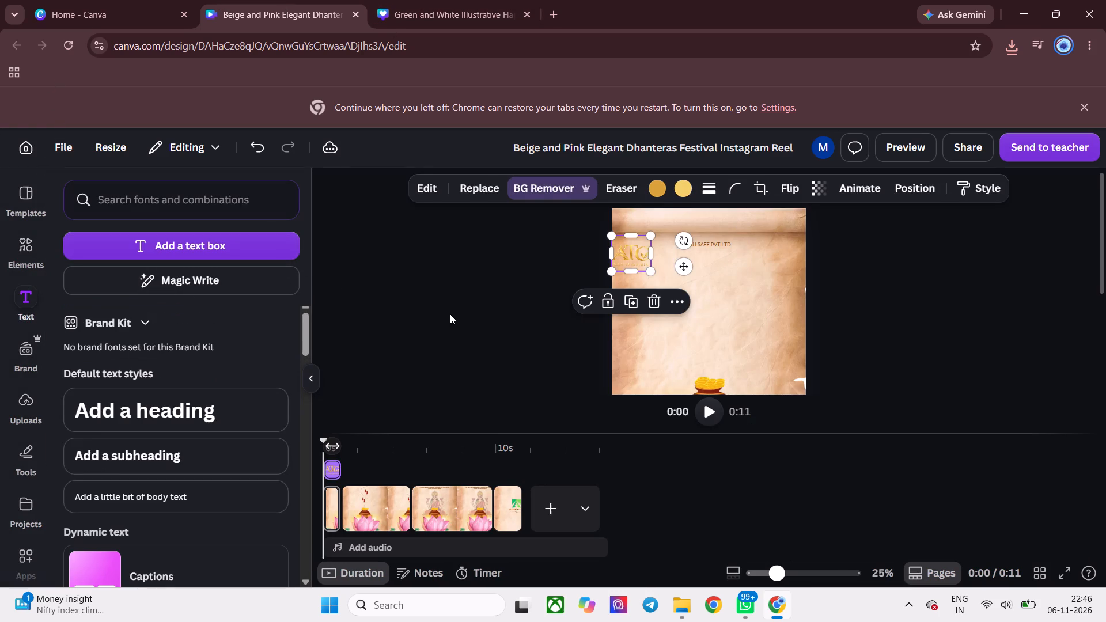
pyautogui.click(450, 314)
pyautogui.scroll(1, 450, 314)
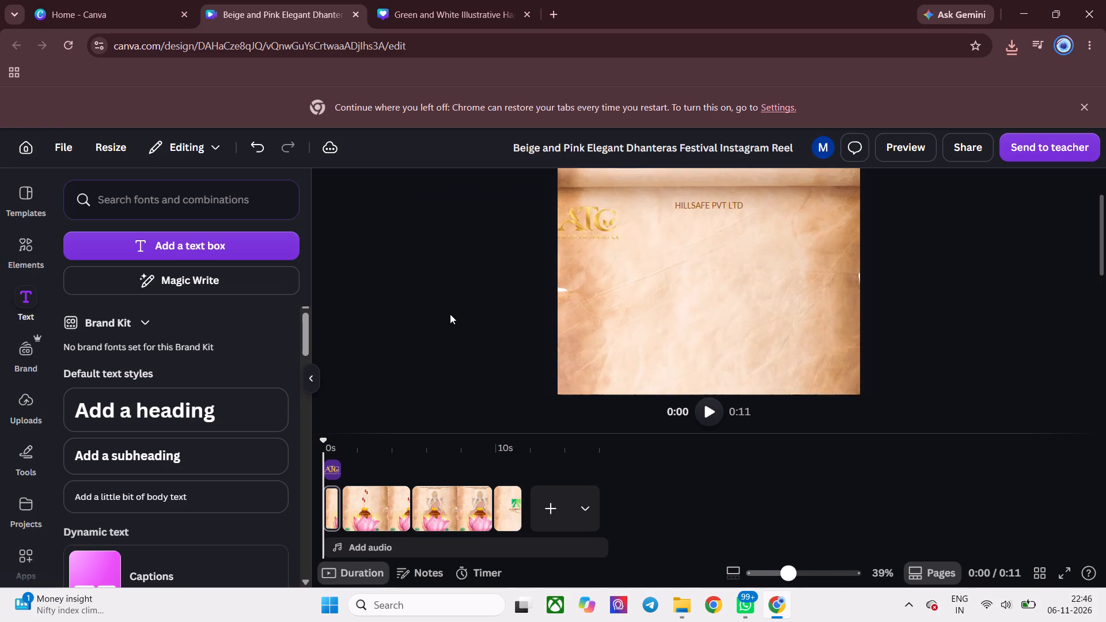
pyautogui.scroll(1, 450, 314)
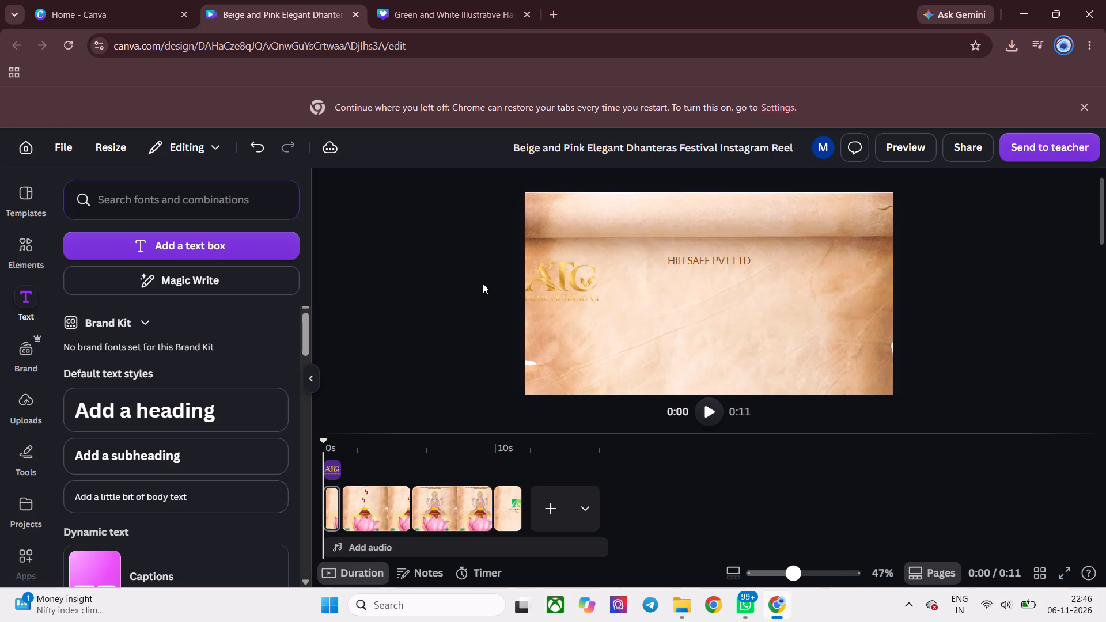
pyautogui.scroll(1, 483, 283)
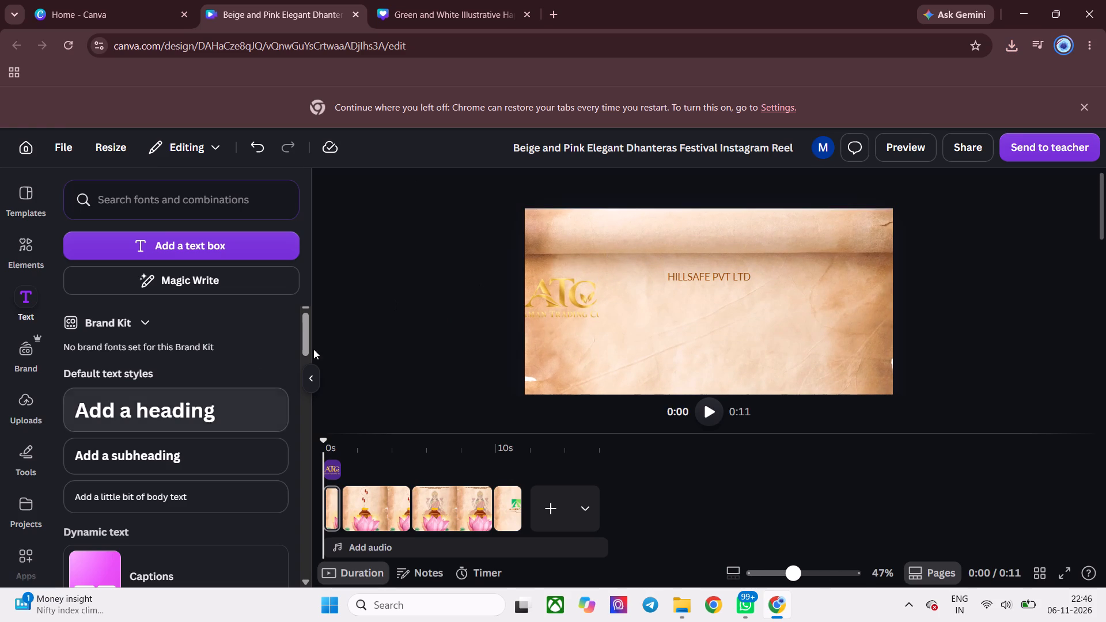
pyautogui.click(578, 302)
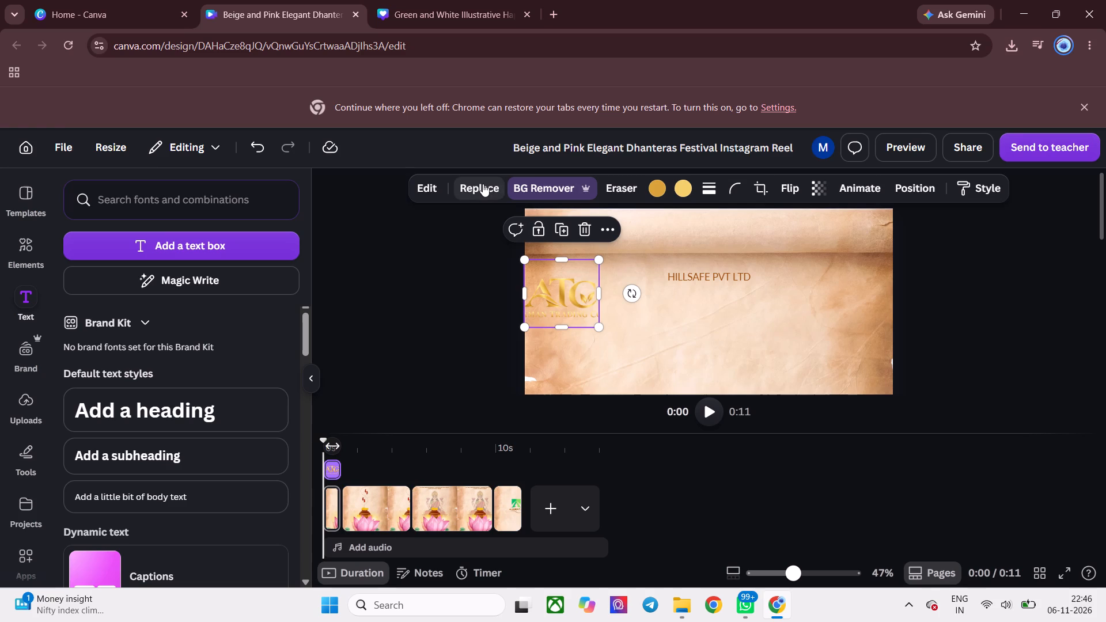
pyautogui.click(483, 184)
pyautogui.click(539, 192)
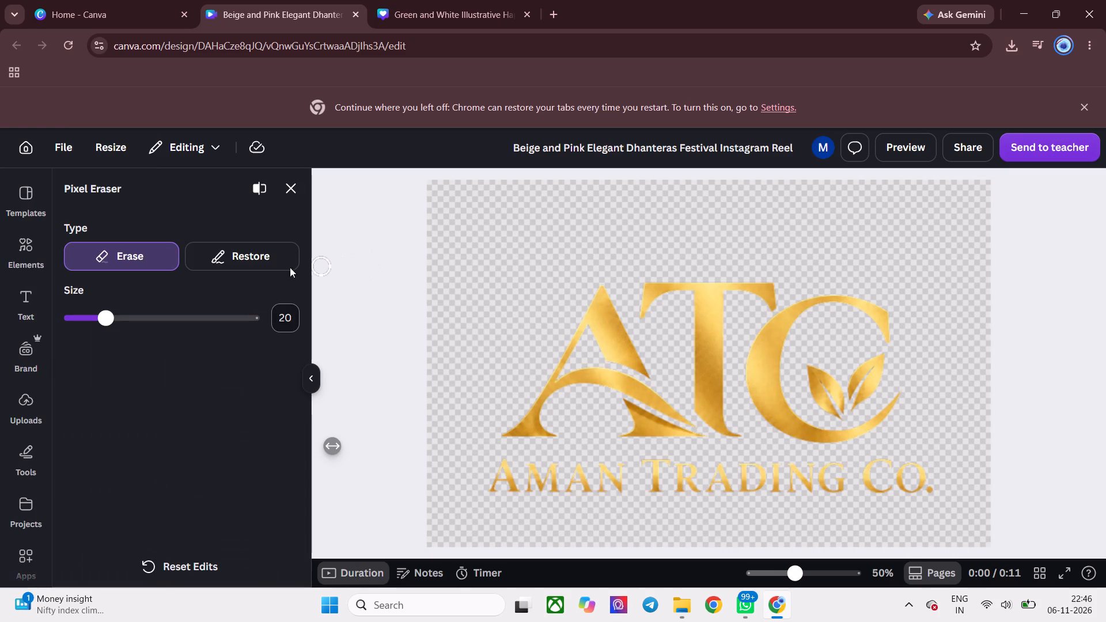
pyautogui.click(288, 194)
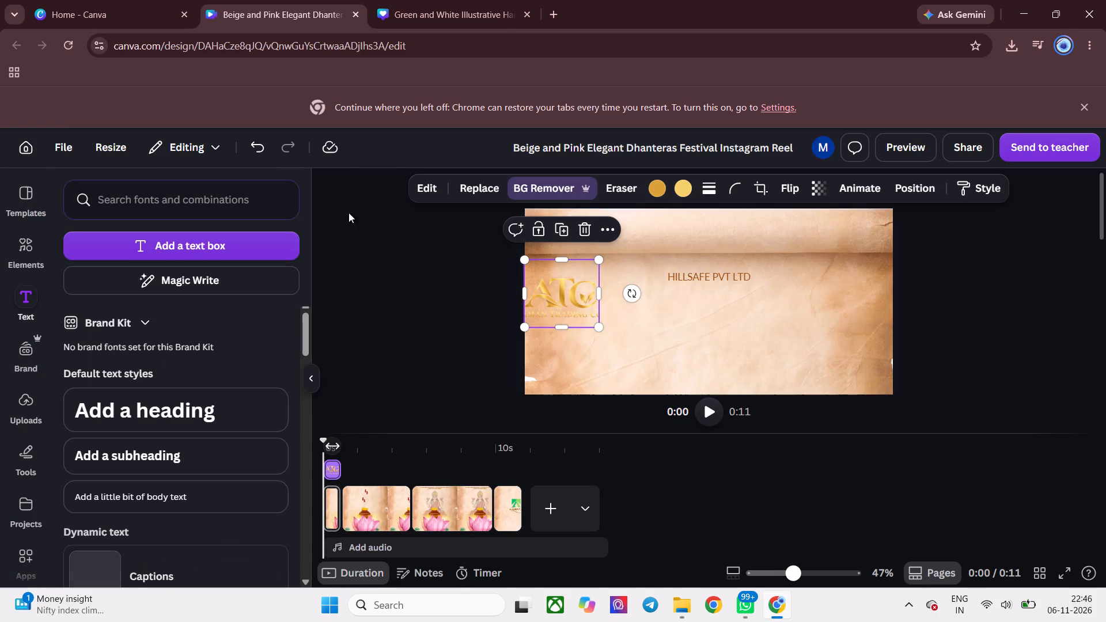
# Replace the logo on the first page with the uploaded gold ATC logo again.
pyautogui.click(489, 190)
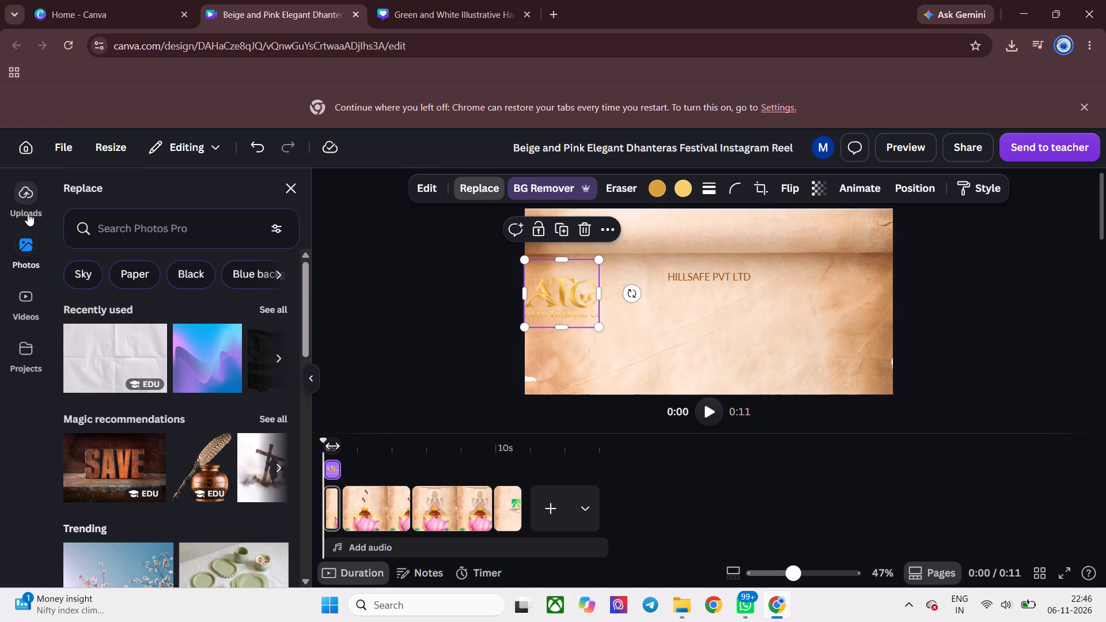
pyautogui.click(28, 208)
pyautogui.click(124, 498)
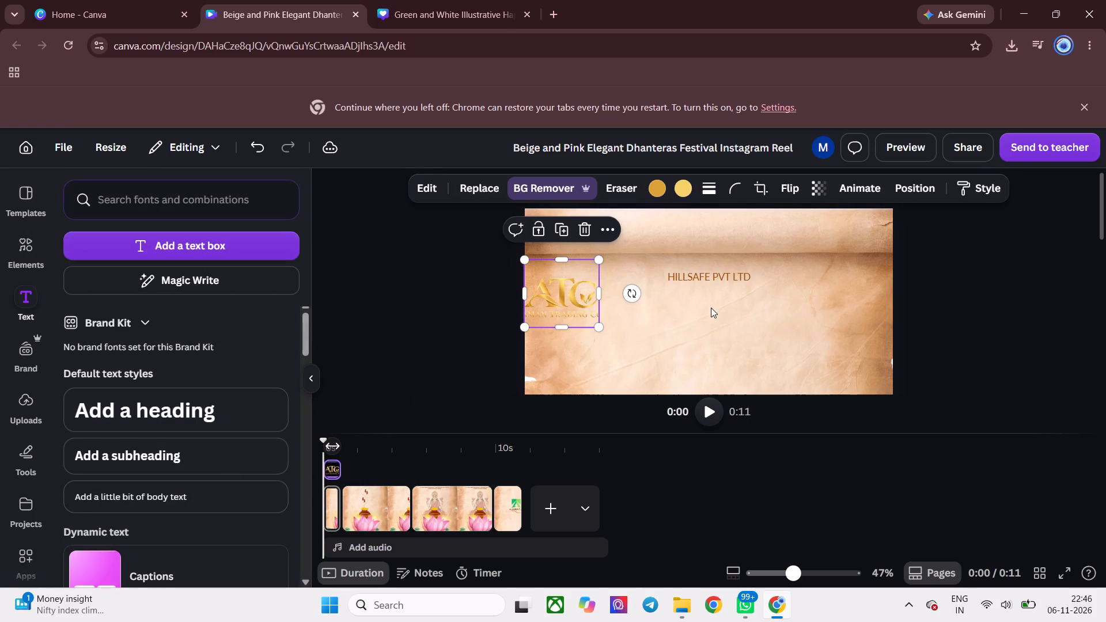
# Reset all BG Remover and Pixel Eraser edits on the first page's Aman Trading Co. logo.
pyautogui.click(537, 183)
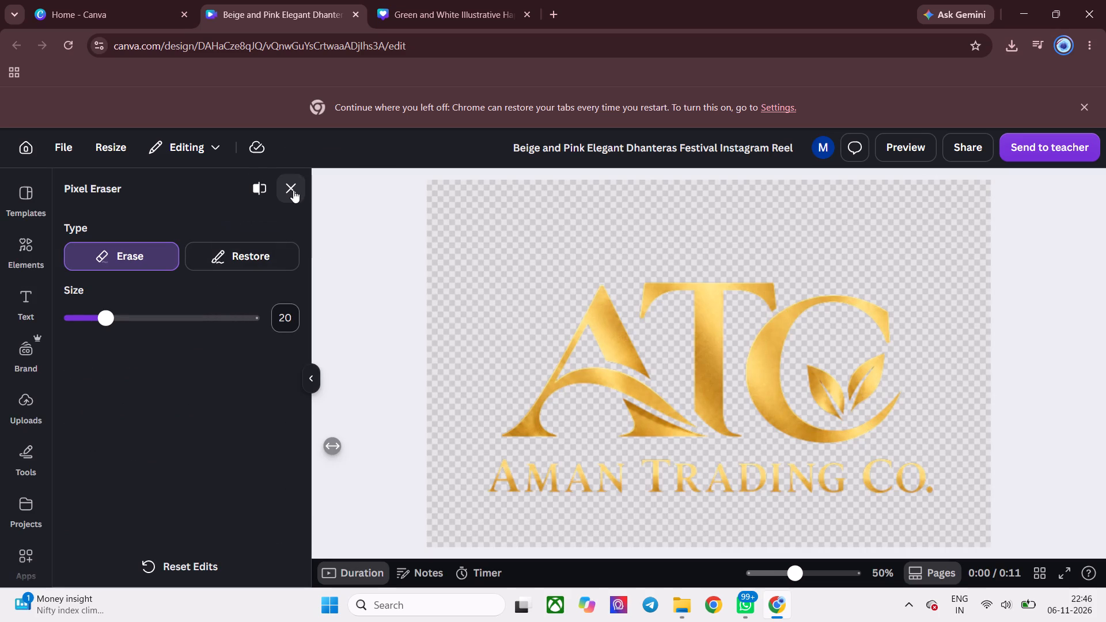
pyautogui.click(215, 555)
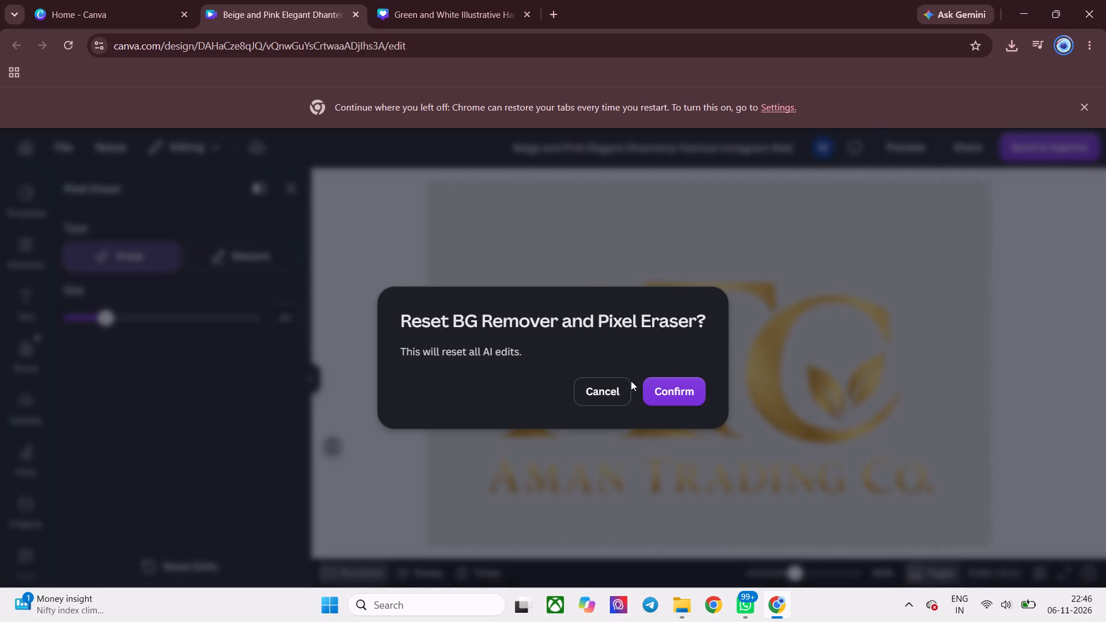
pyautogui.click(605, 396)
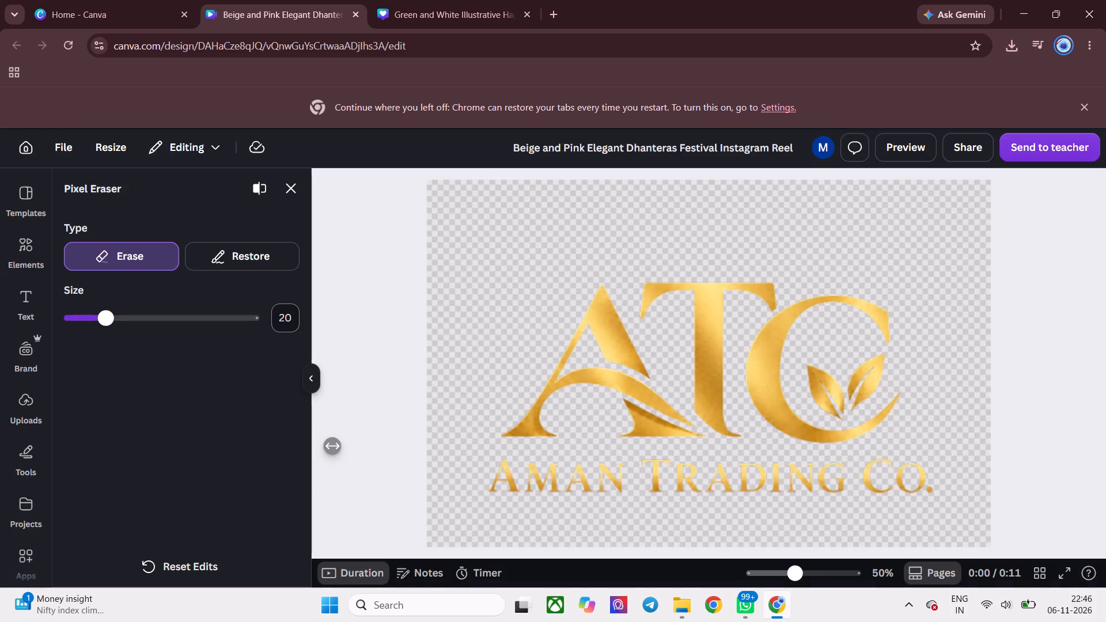
pyautogui.click(207, 560)
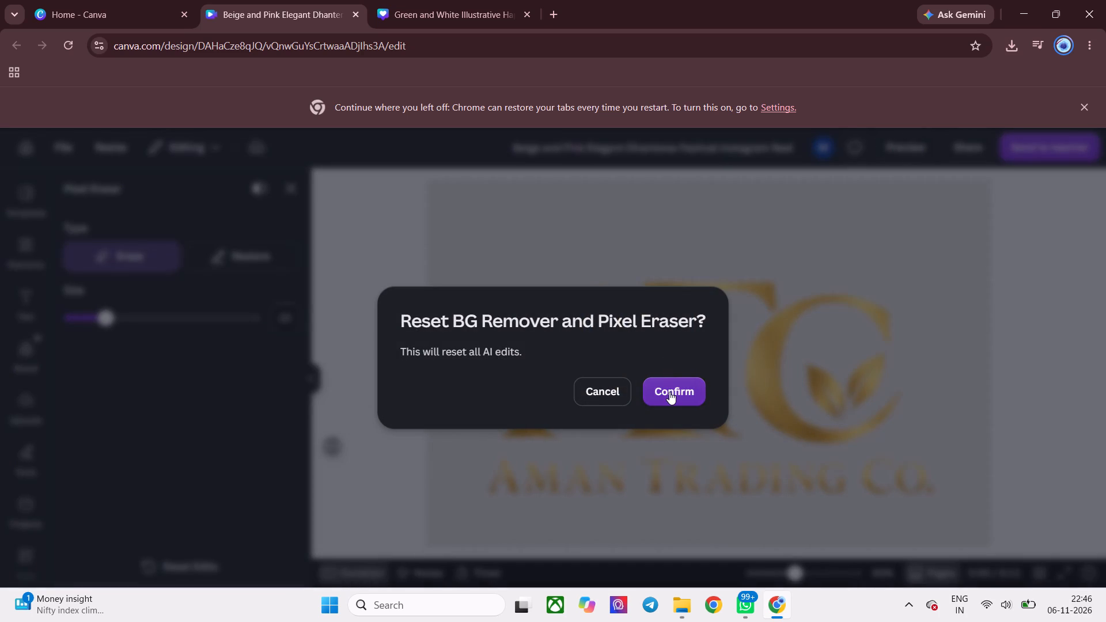
pyautogui.click(669, 392)
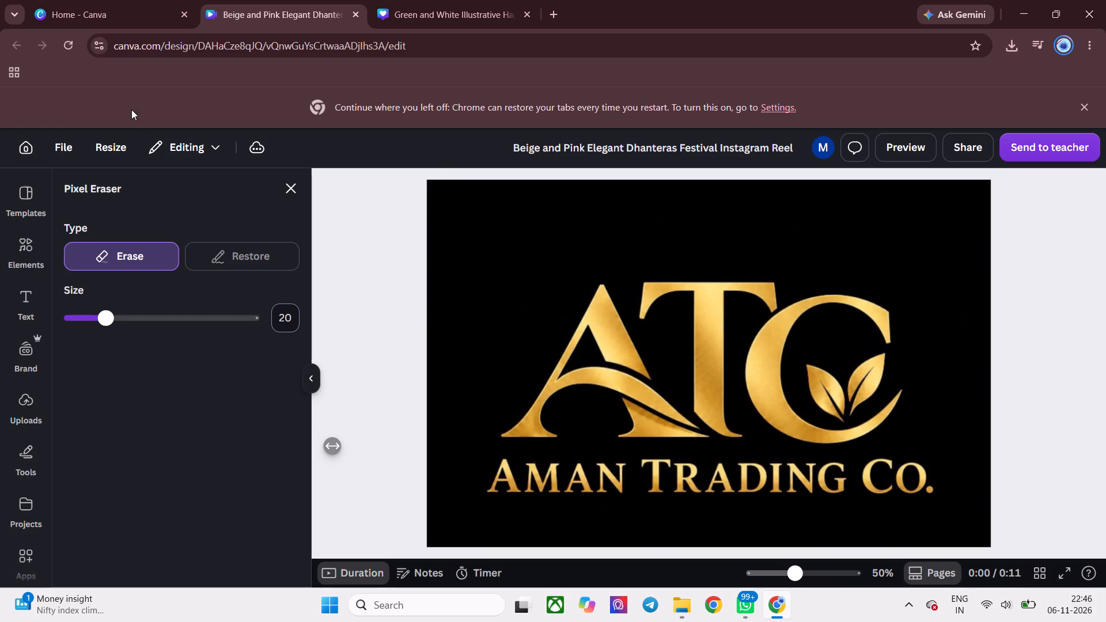
pyautogui.click(294, 190)
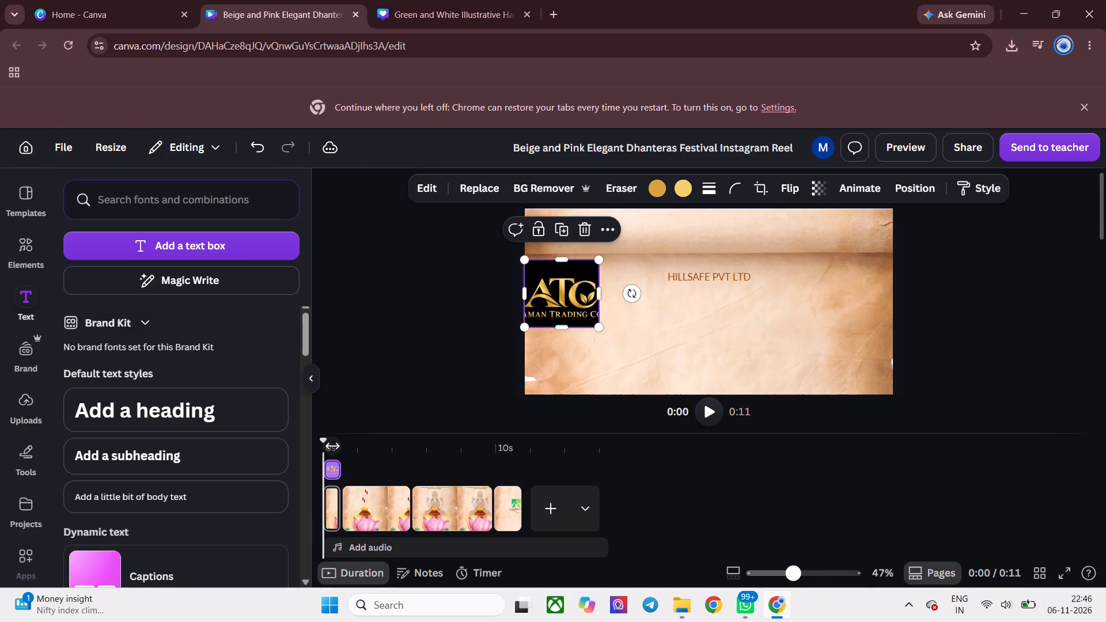
pyautogui.click(434, 300)
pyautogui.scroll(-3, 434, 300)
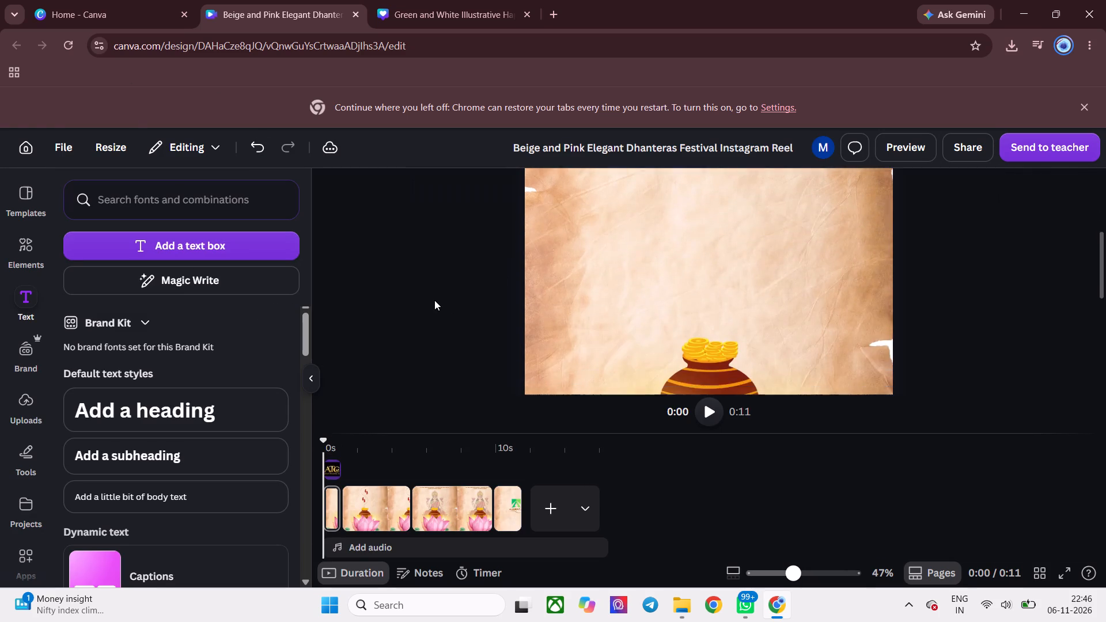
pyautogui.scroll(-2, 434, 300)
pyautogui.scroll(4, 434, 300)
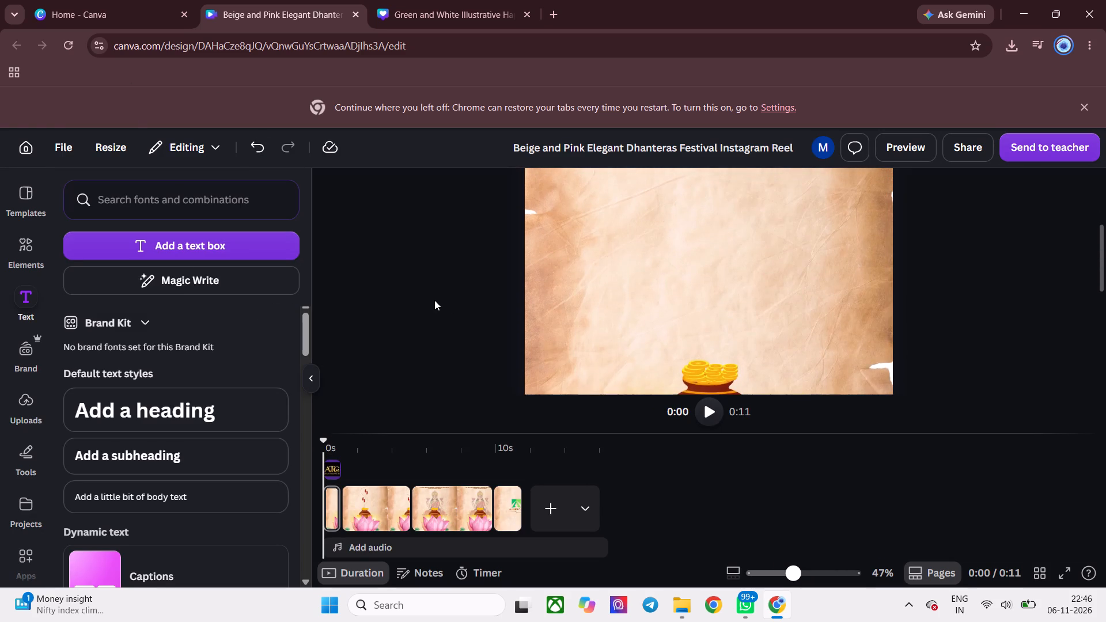
# Widen the first page's ATC logo frame on both sides to about 291 by 198, uncropping the full Aman Trading Co. name.
pyautogui.scroll(2, 673, 291)
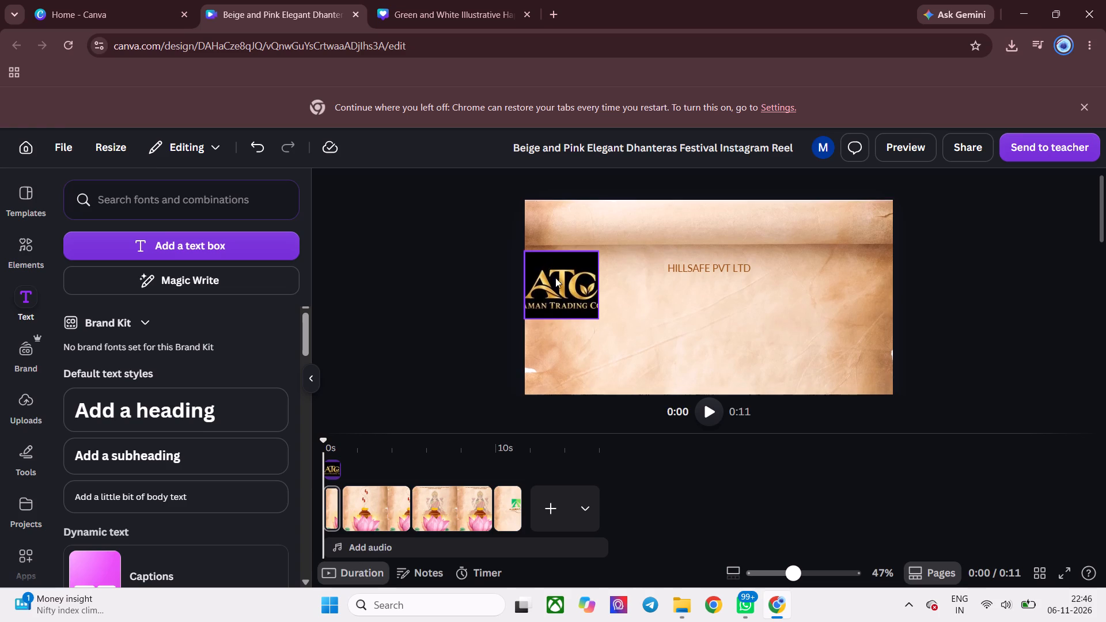
pyautogui.moveTo(559, 279); pyautogui.dragTo(568, 275)
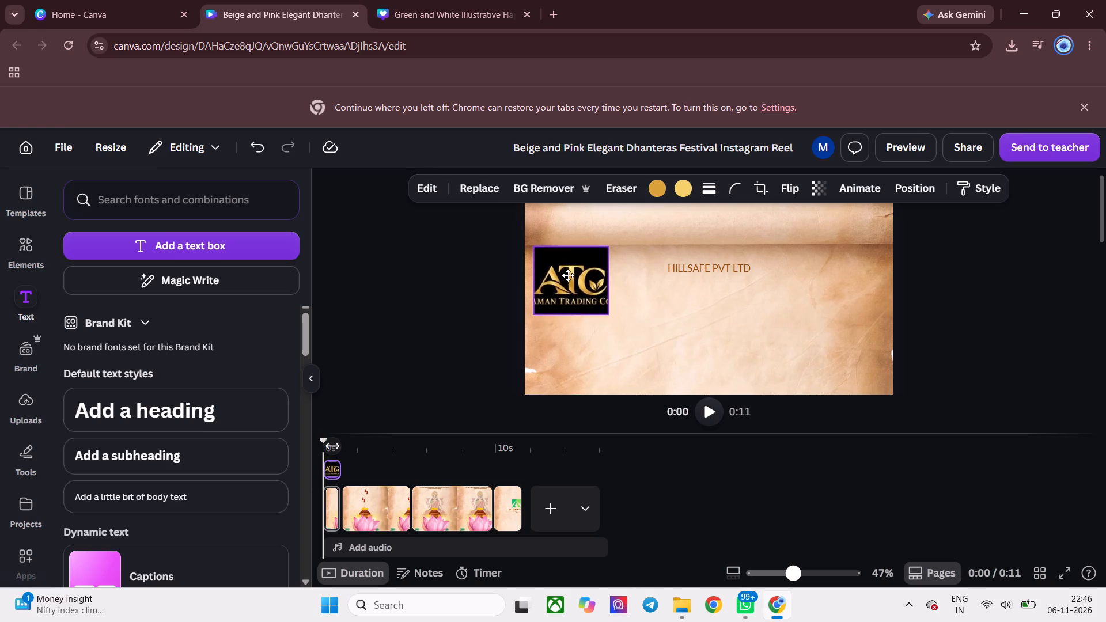
pyautogui.moveTo(568, 275); pyautogui.dragTo(568, 275)
pyautogui.moveTo(605, 278); pyautogui.dragTo(608, 285)
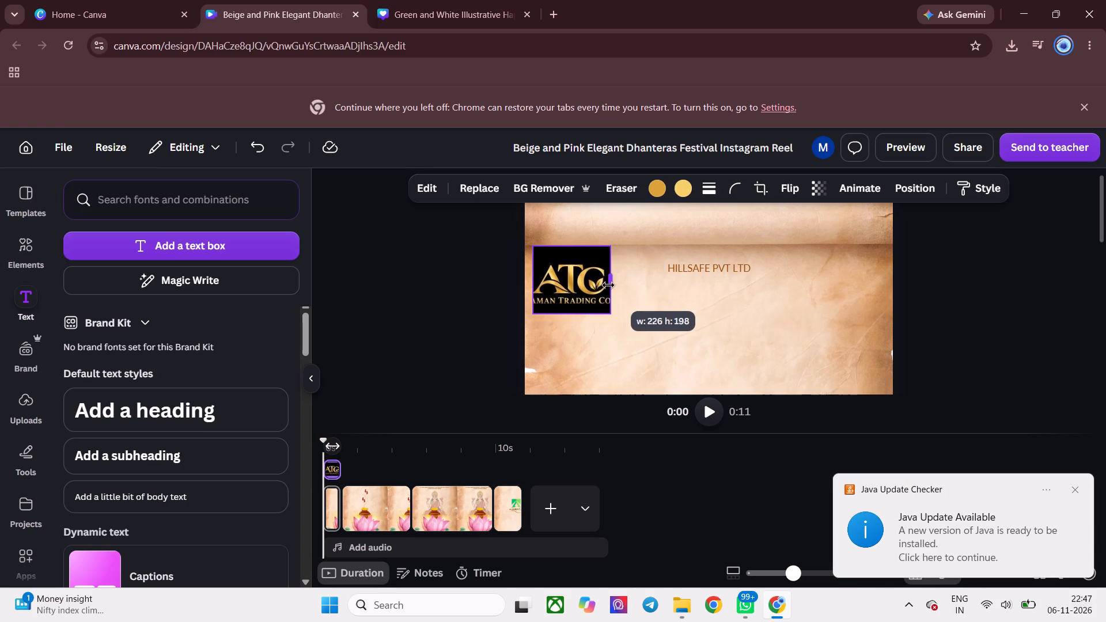
pyautogui.moveTo(608, 285); pyautogui.dragTo(622, 287)
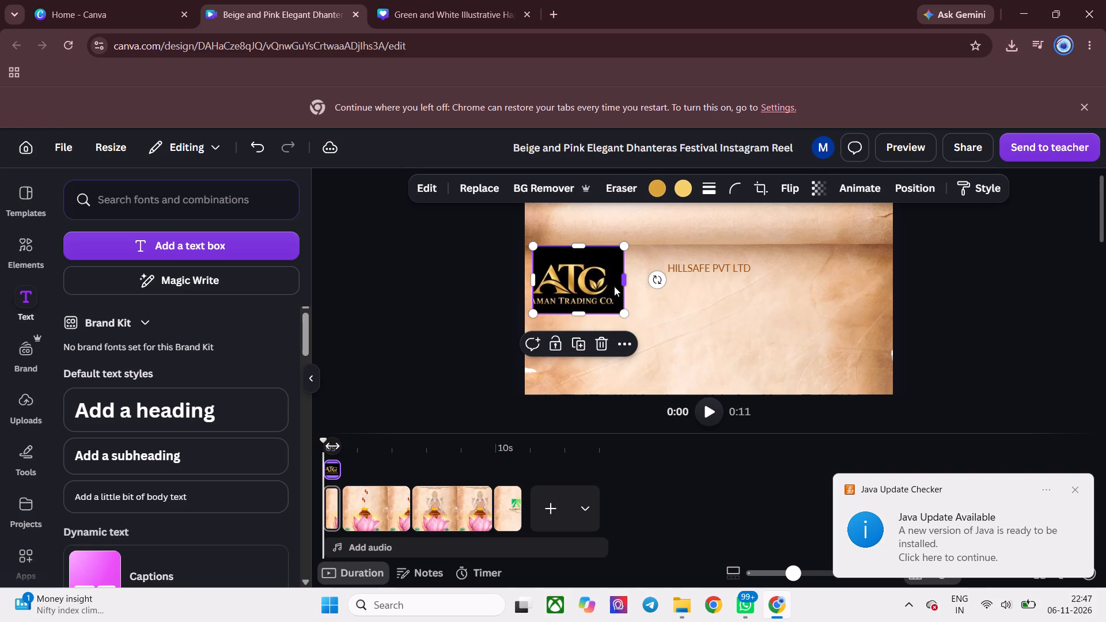
pyautogui.moveTo(535, 273); pyautogui.dragTo(524, 273)
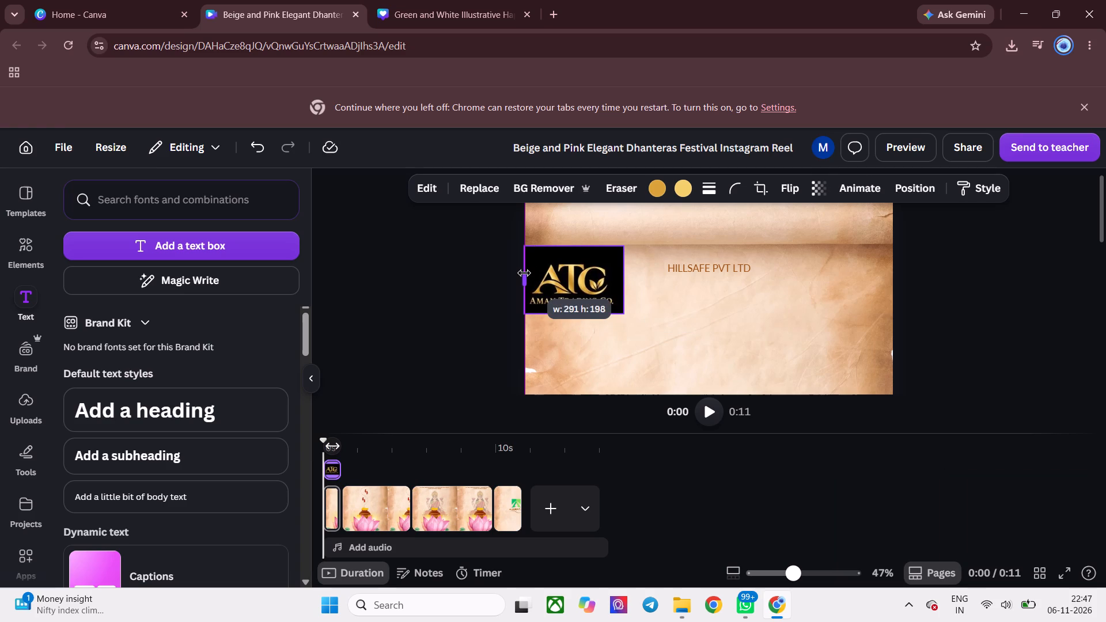
pyautogui.moveTo(524, 273); pyautogui.dragTo(525, 273)
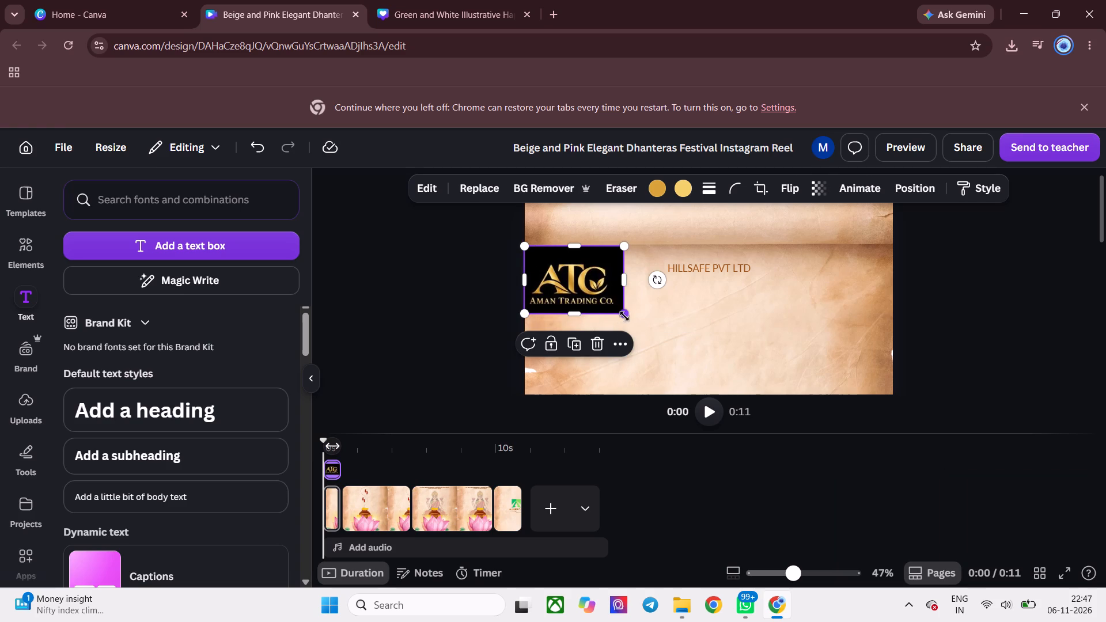
# Scale the first page's Aman Trading Co. logo down slightly, keeping it at the page's left edge below the scroll's rolled top.
pyautogui.moveTo(625, 316); pyautogui.dragTo(611, 306)
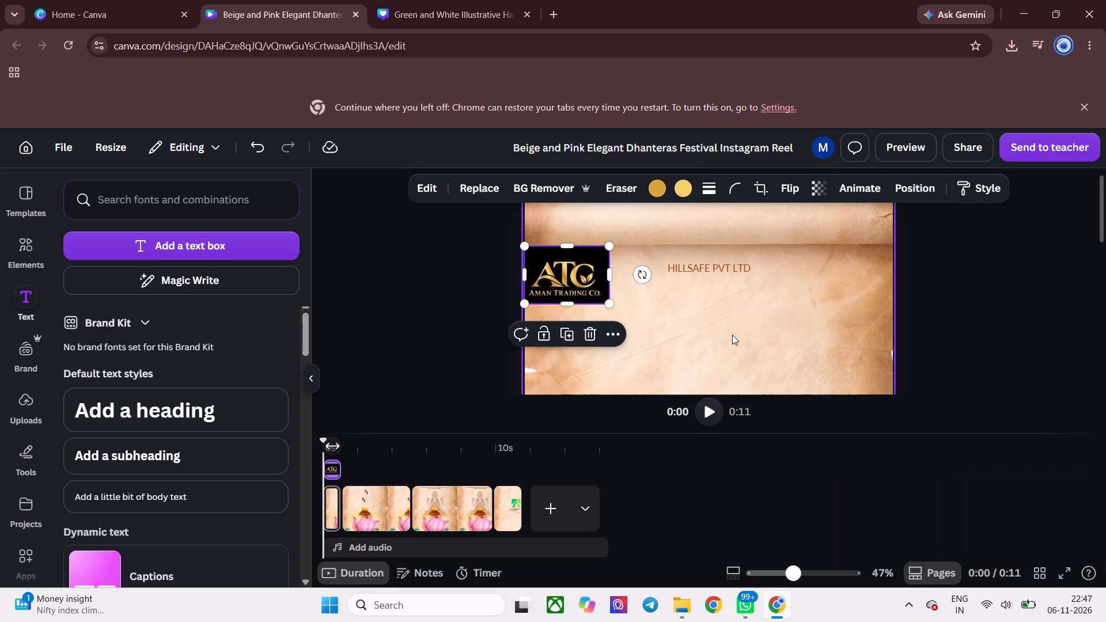
pyautogui.click(732, 335)
pyautogui.scroll(-1, 732, 335)
pyautogui.scroll(1, 732, 335)
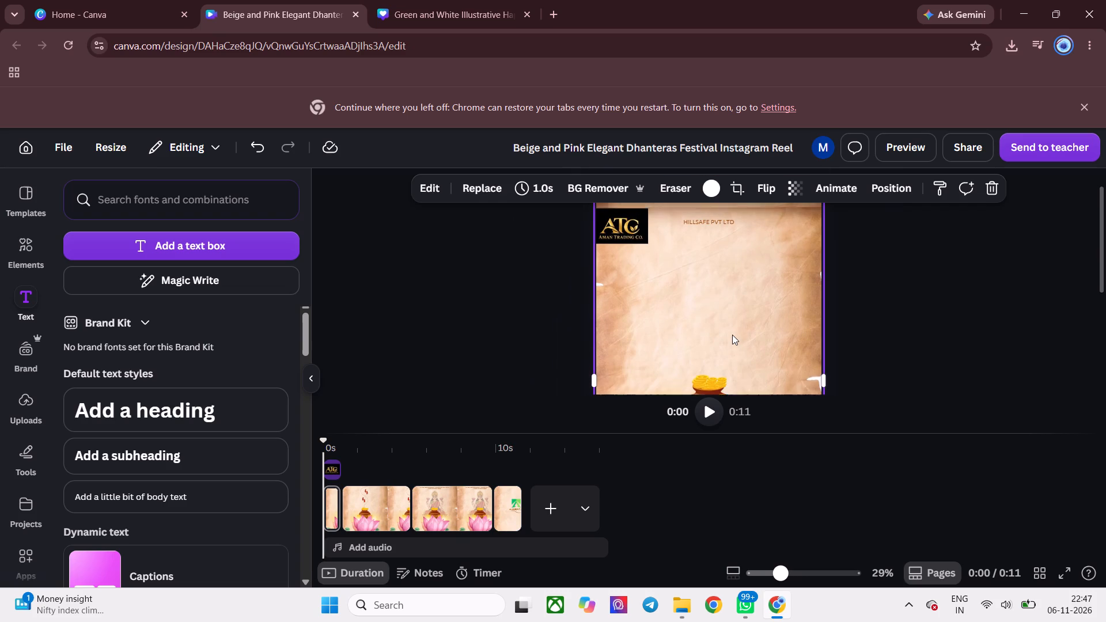
pyautogui.scroll(2, 732, 335)
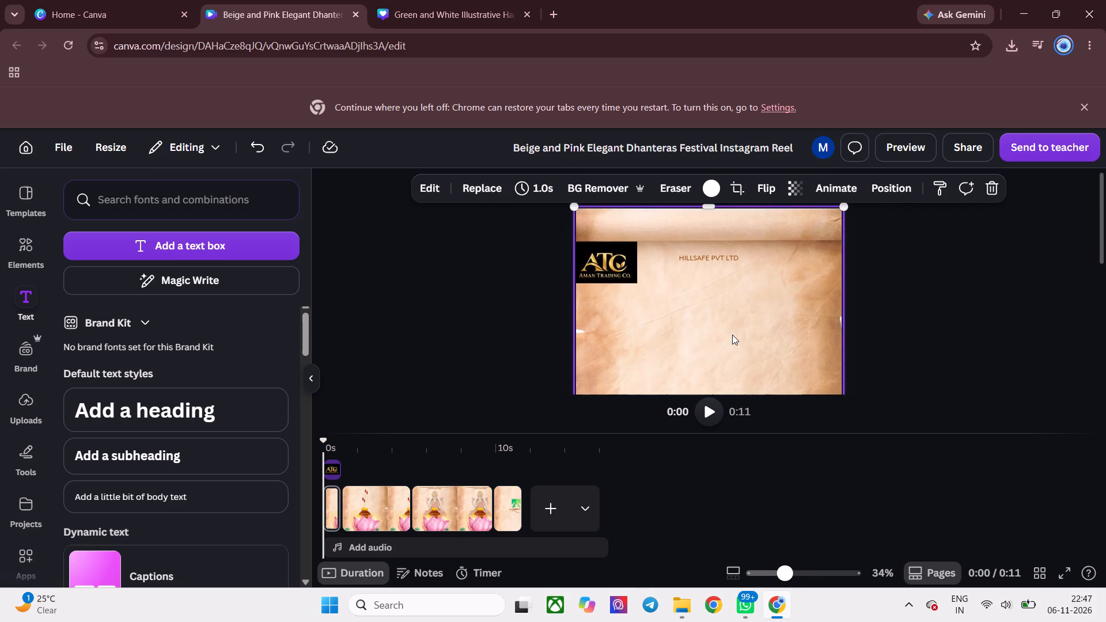
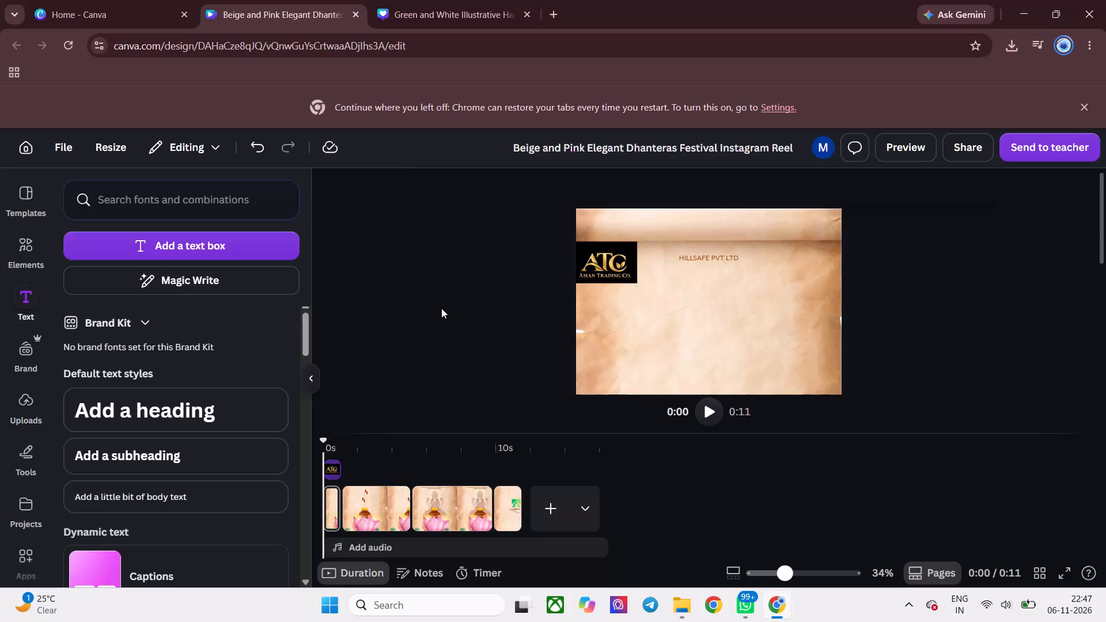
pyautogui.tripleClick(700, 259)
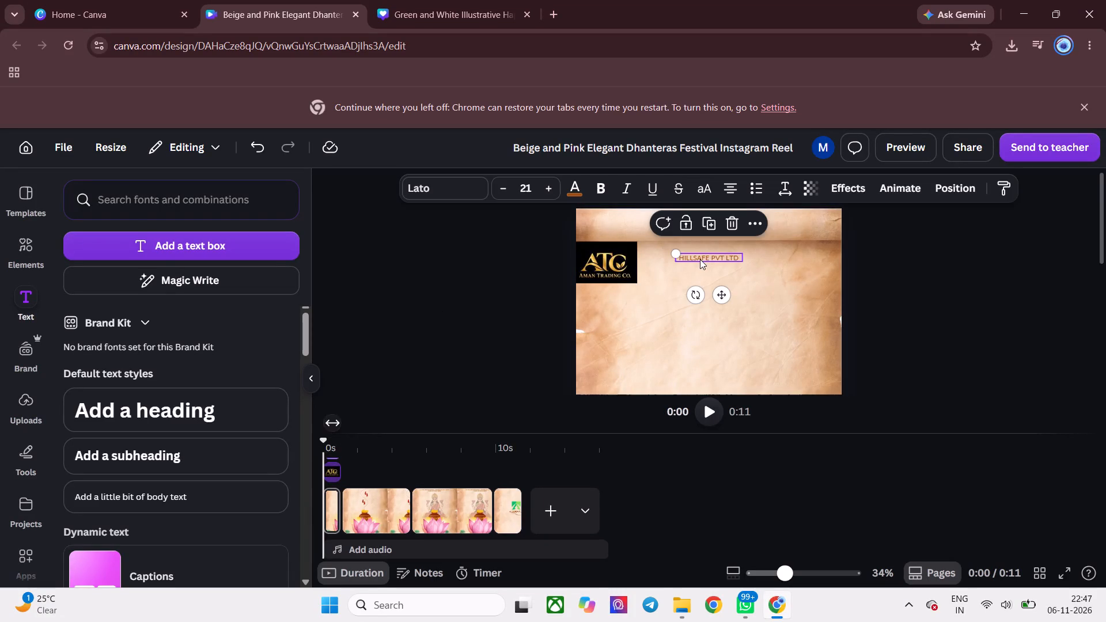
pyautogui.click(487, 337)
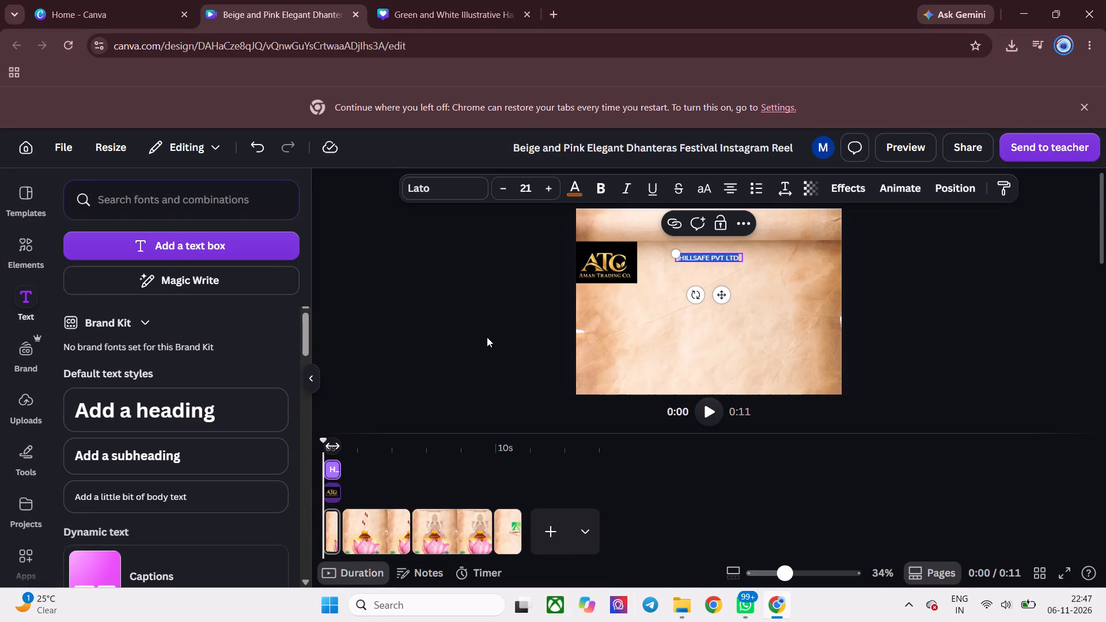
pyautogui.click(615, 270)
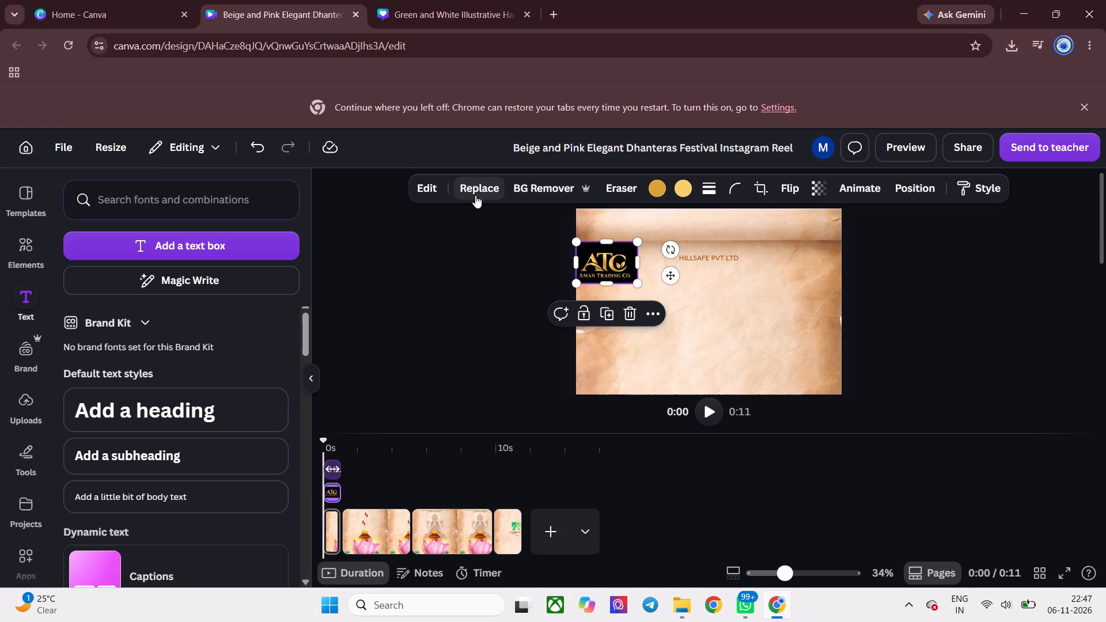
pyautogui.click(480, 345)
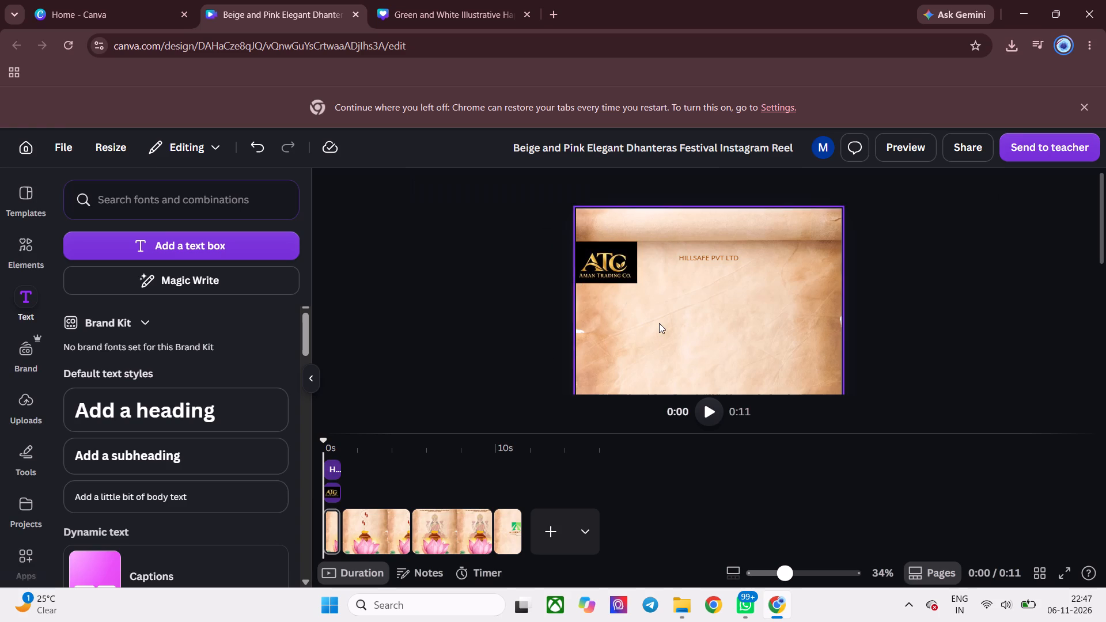
# Examine the first page of the Dhanteras reel, checking the ATC logo's placement against the parchment background and the company name text.
pyautogui.click(660, 323)
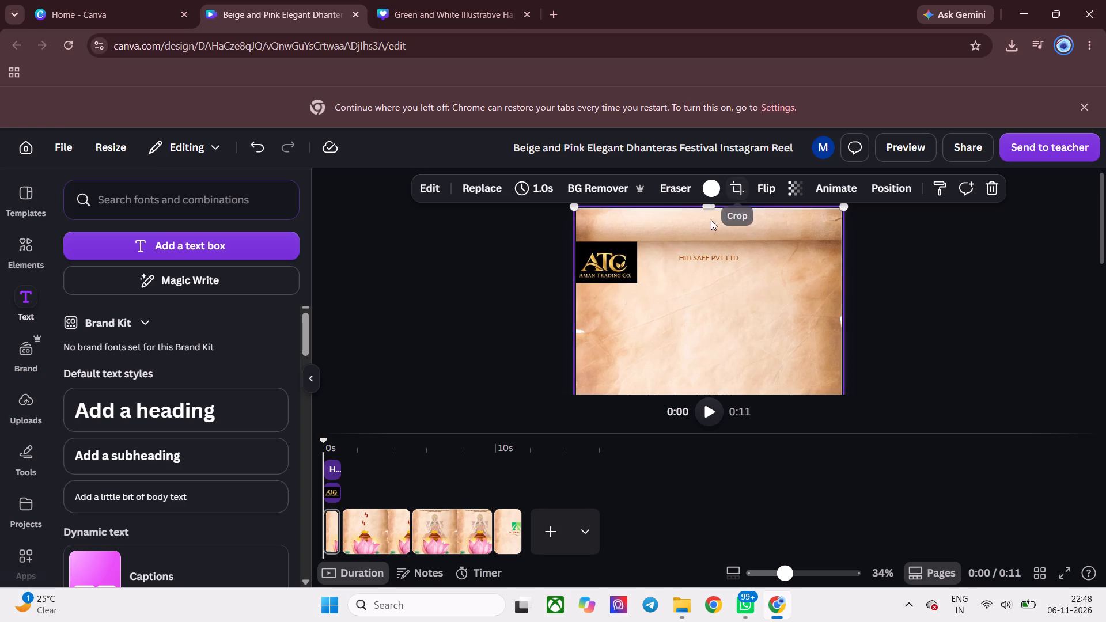
pyautogui.click(479, 334)
pyautogui.scroll(-5, 704, 336)
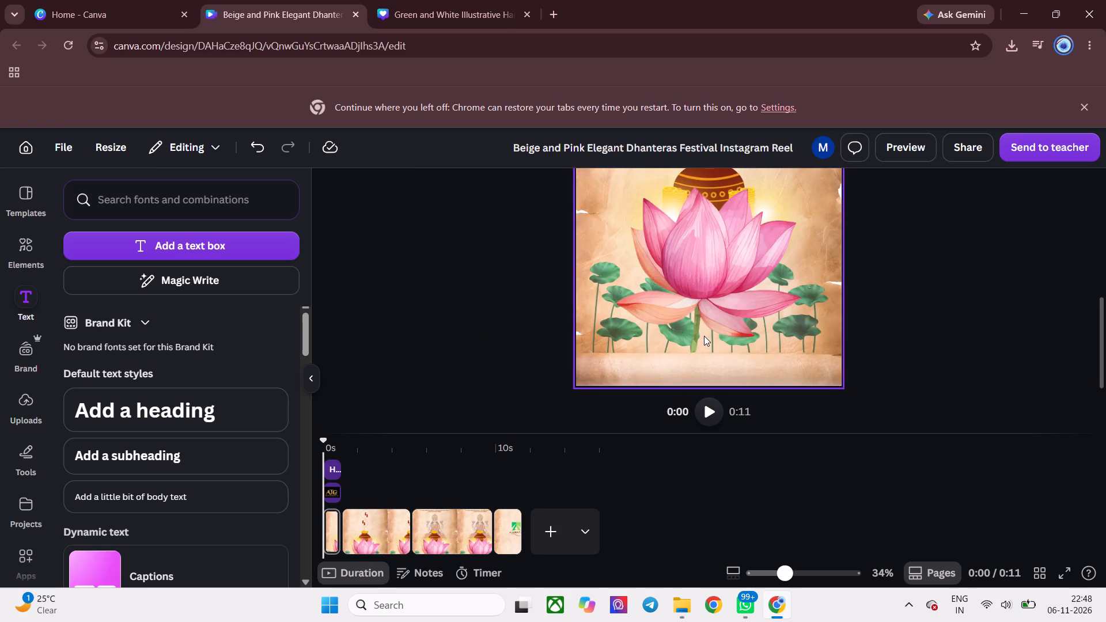
pyautogui.scroll(3, 704, 336)
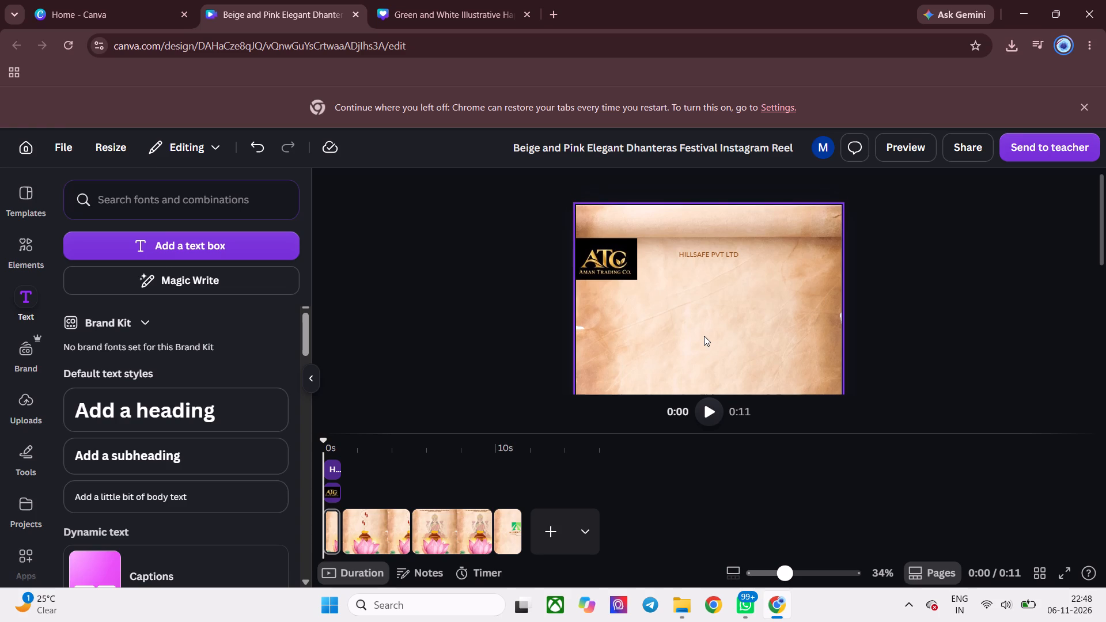
pyautogui.scroll(2, 704, 336)
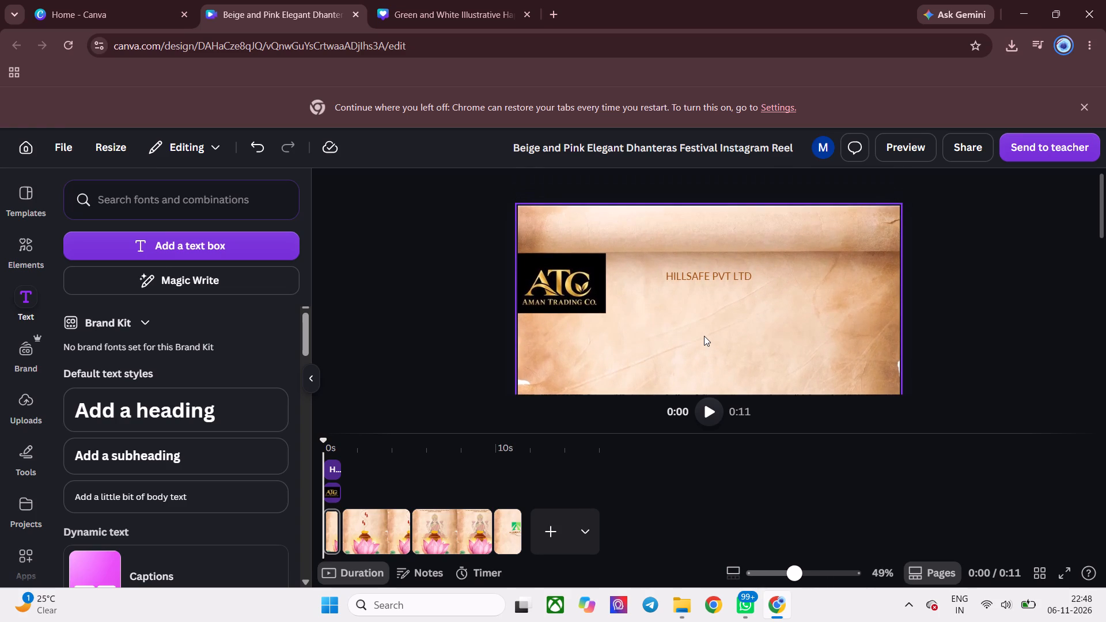
pyautogui.click(555, 297)
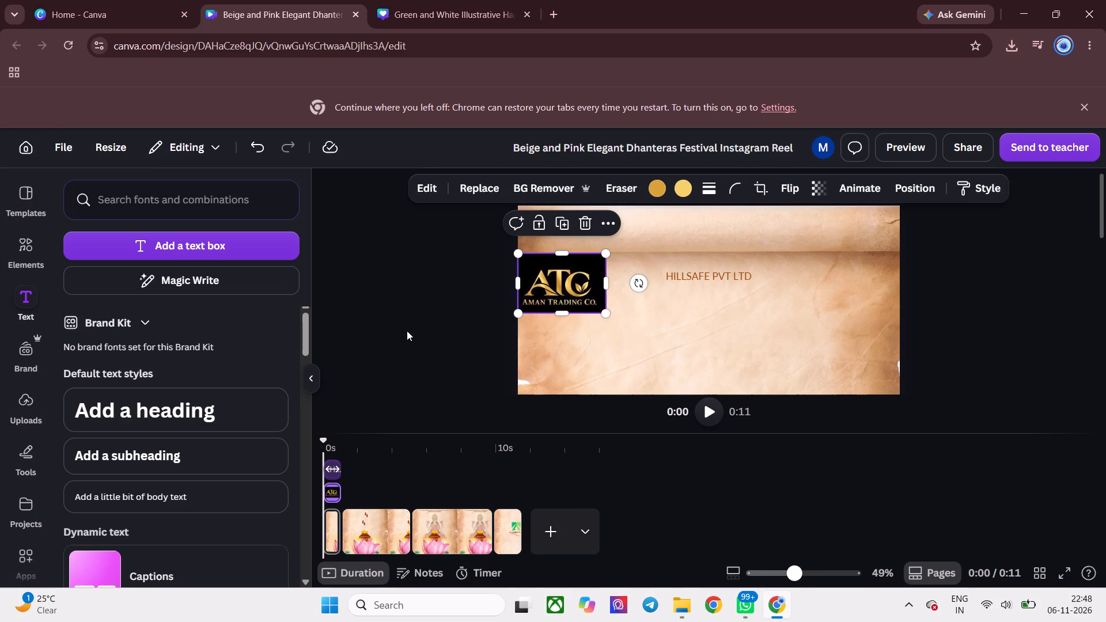
pyautogui.click(407, 331)
pyautogui.scroll(-1, 692, 394)
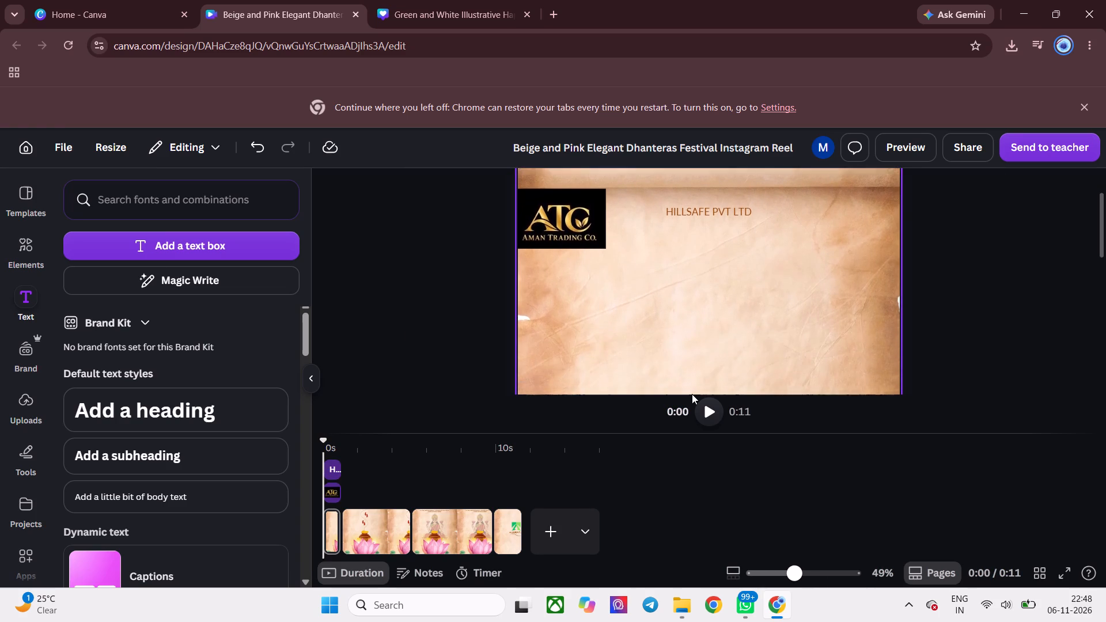
pyautogui.scroll(-1, 692, 394)
pyautogui.scroll(1, 692, 394)
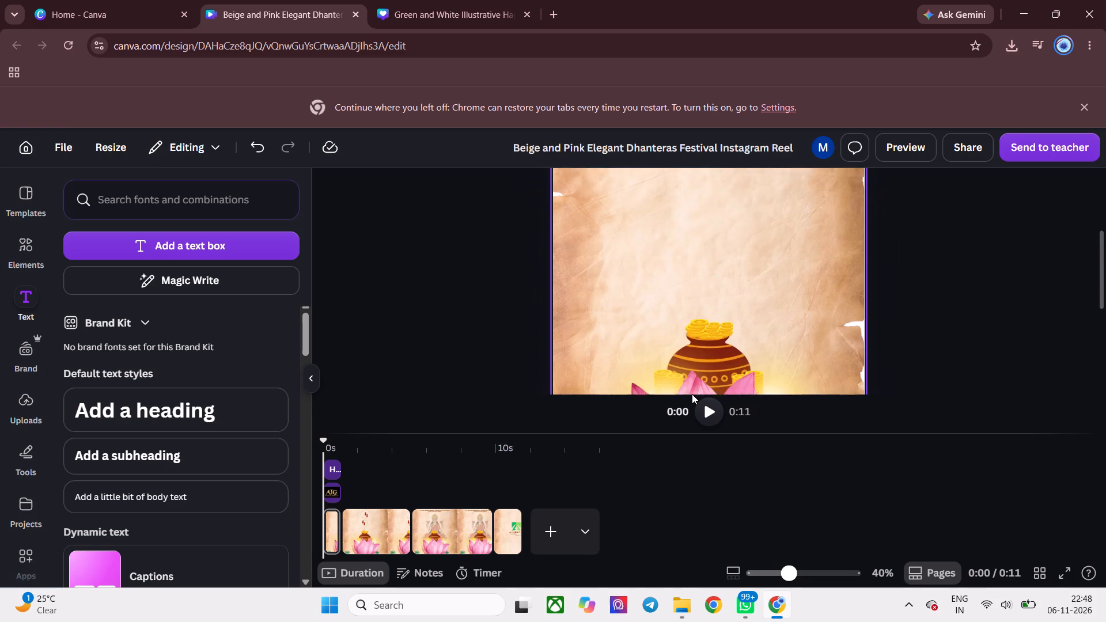
pyautogui.scroll(1, 692, 394)
pyautogui.click(580, 283)
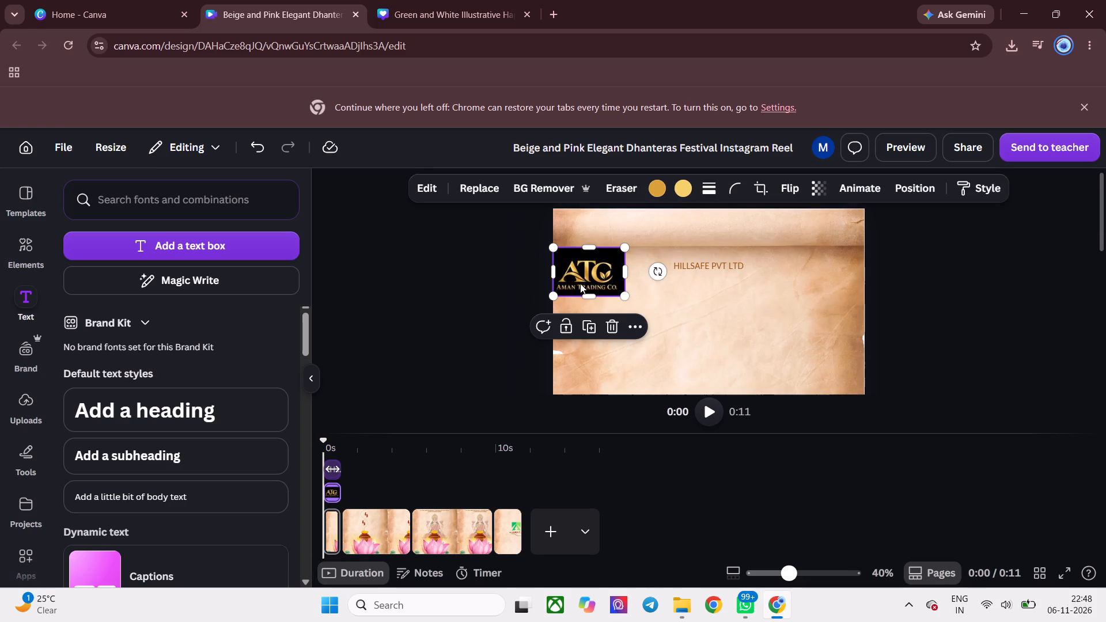
pyautogui.click(724, 352)
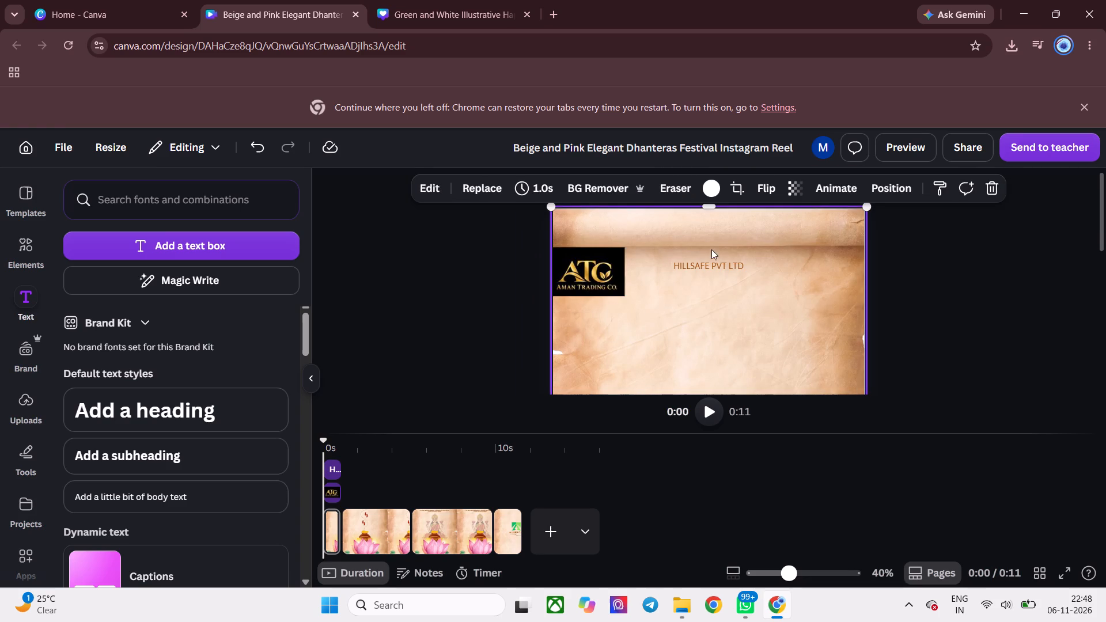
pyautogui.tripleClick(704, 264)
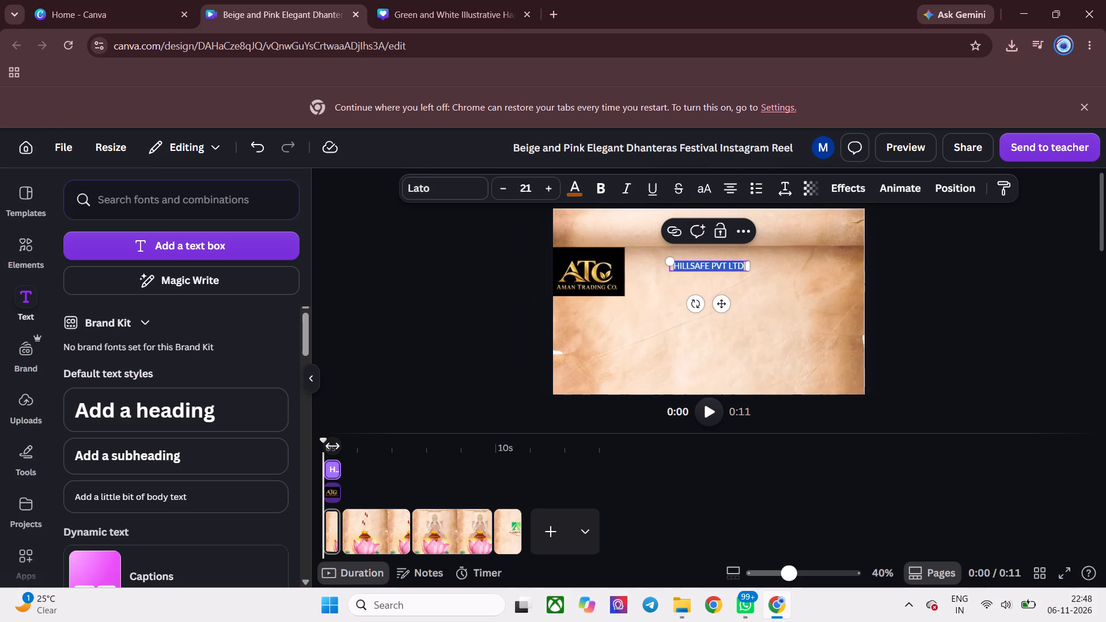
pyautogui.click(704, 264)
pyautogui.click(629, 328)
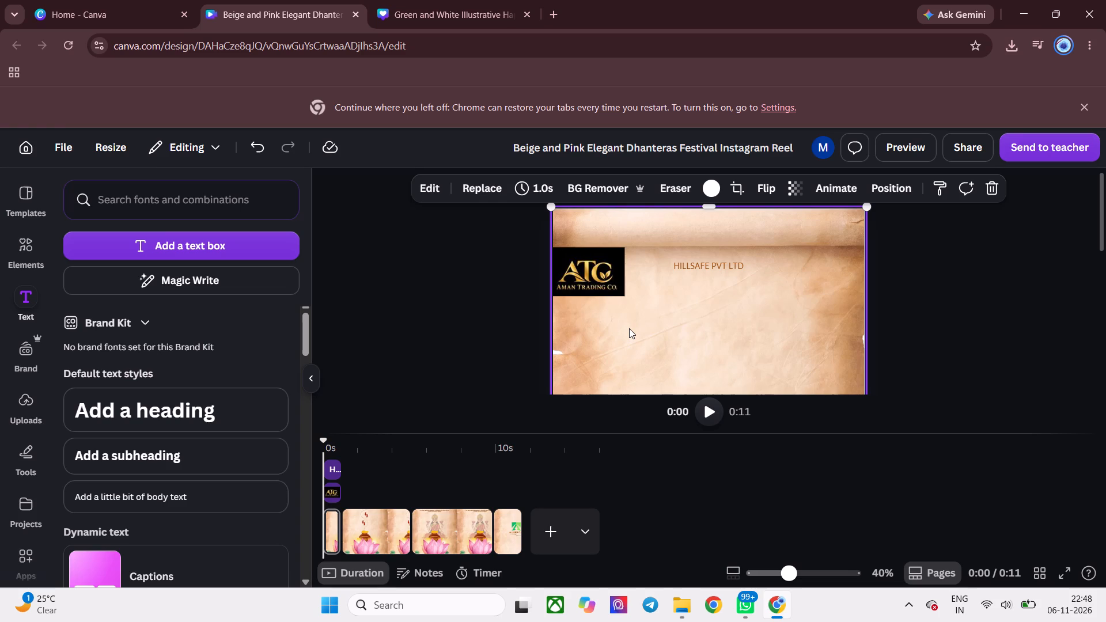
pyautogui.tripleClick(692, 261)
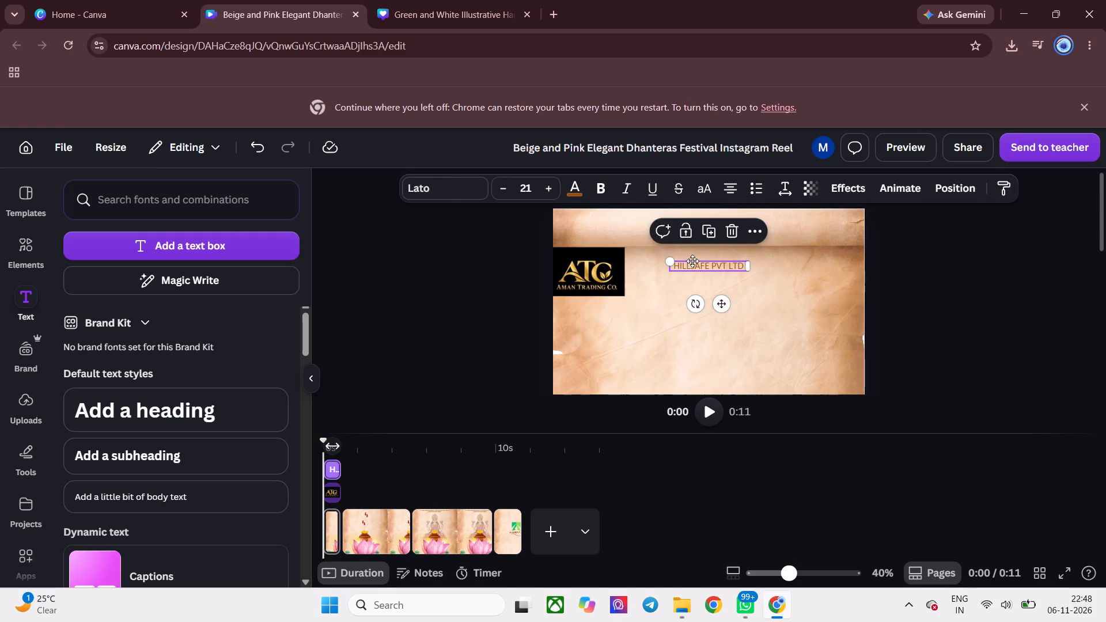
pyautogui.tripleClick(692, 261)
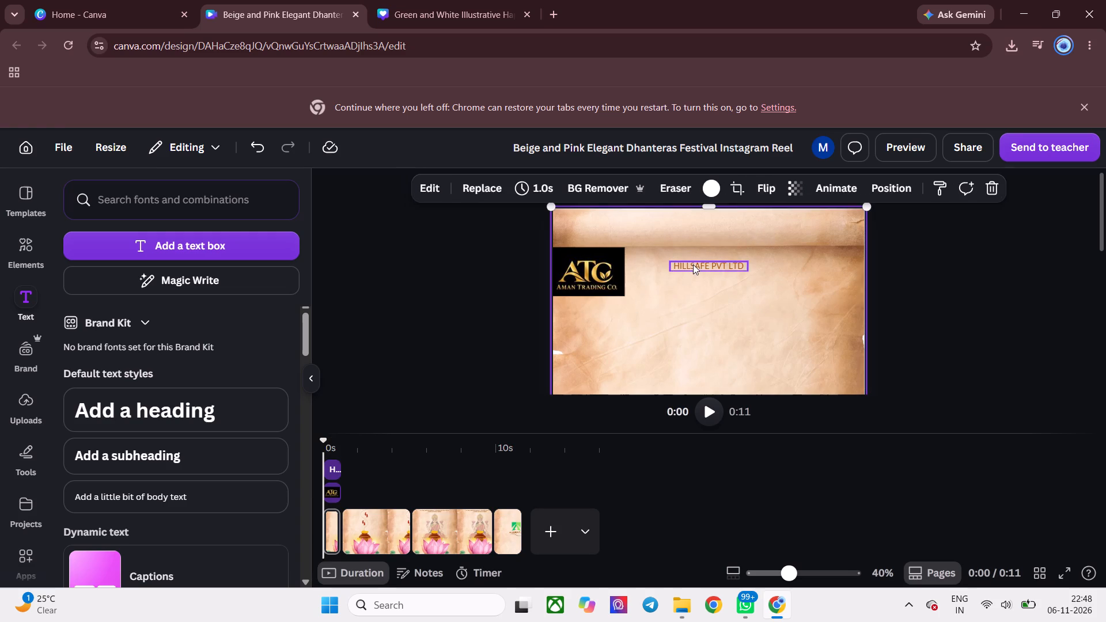
# Take a screenshot of the reel's first page, covering the ATC logo and the HILLSAFE PVT LTD text on the parchment.
pyautogui.click(632, 350)
pyautogui.press('Print')
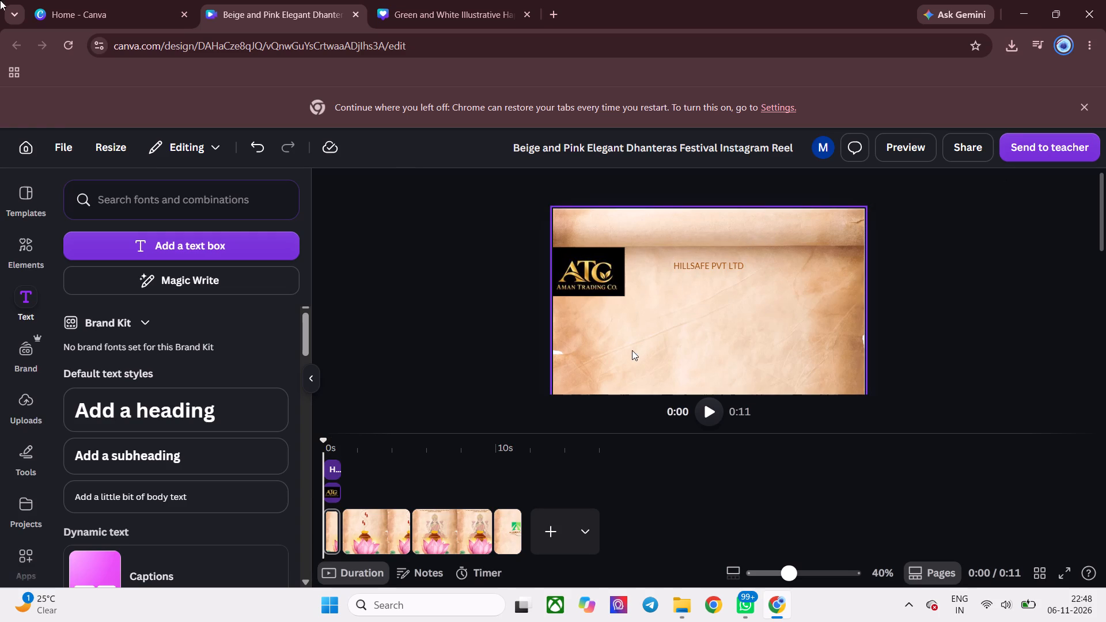
pyautogui.moveTo(557, 205); pyautogui.dragTo(863, 396)
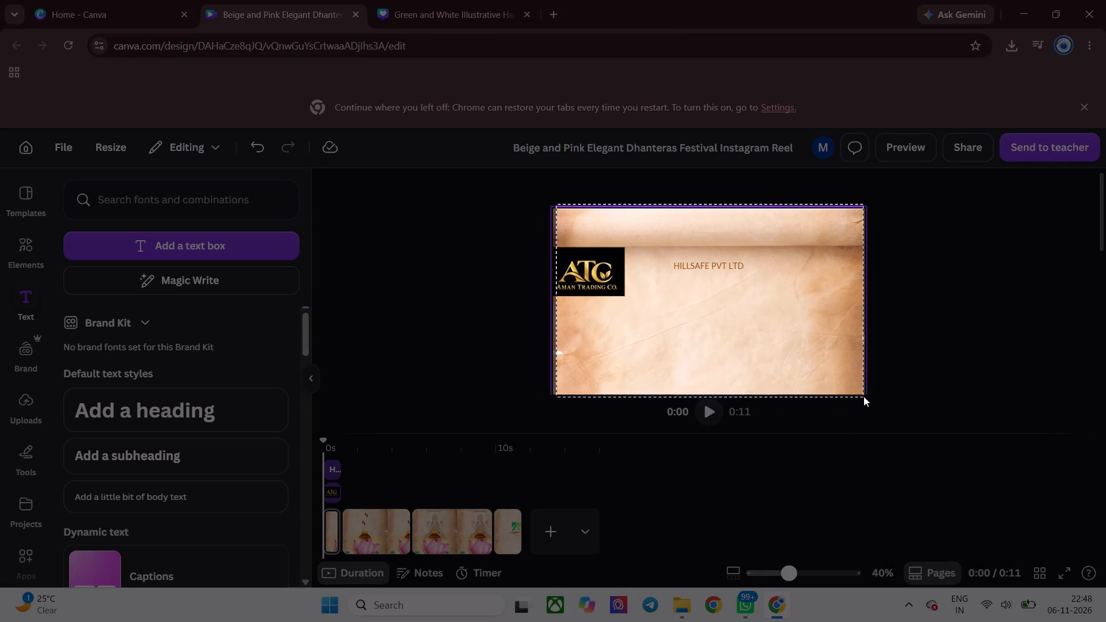
pyautogui.moveTo(863, 396); pyautogui.dragTo(866, 395)
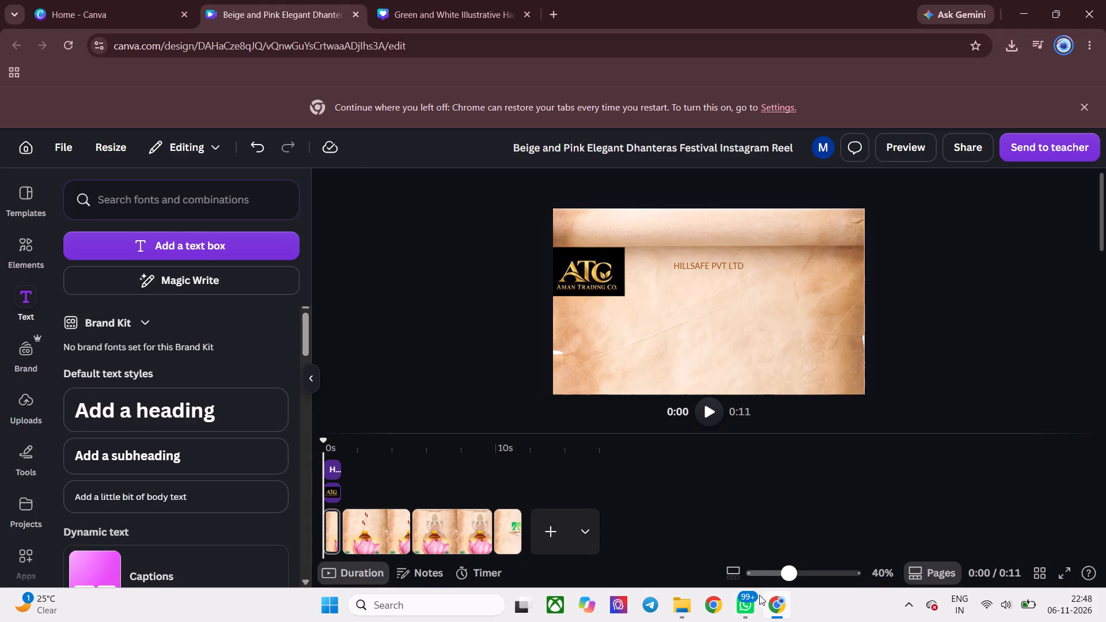
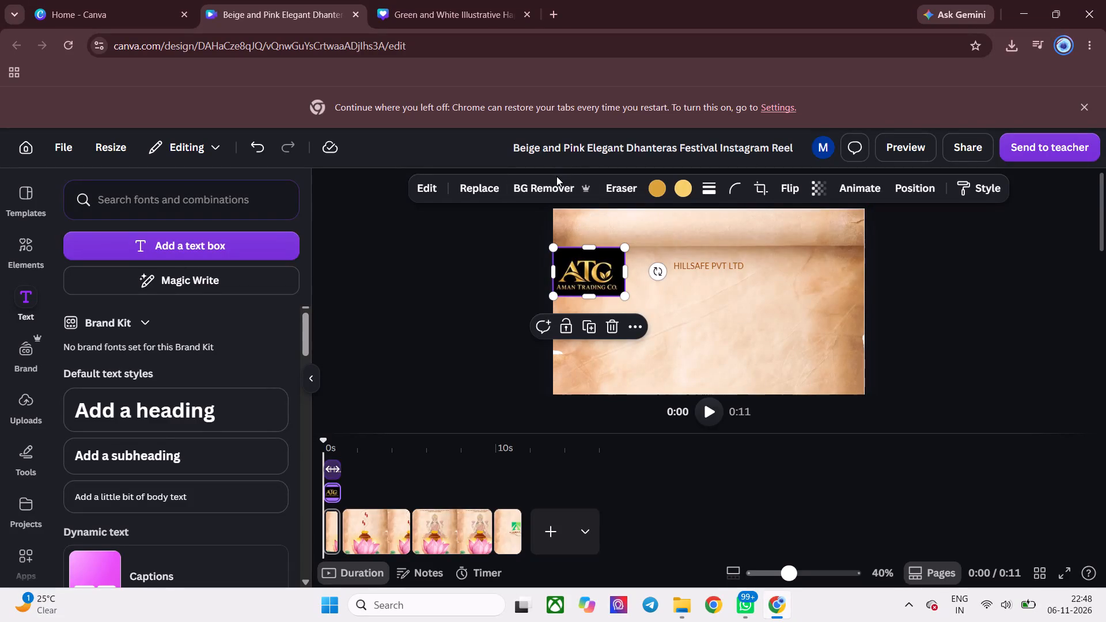
# Remove the black background from the Aman Trading Co. logo on the first page with BG Remover.
pyautogui.click(555, 182)
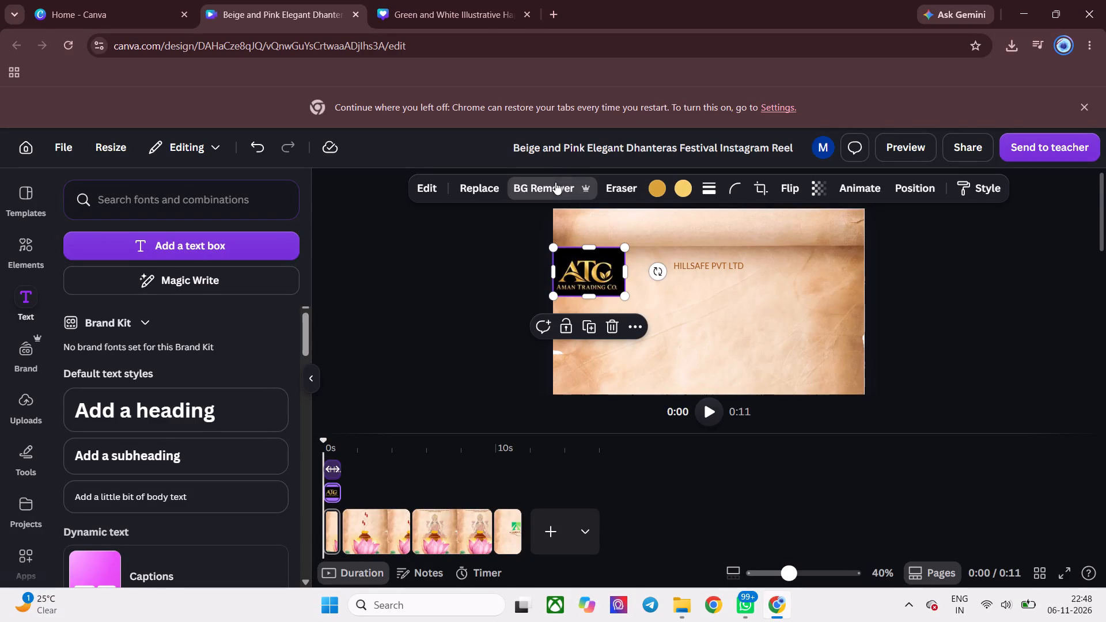
pyautogui.click(495, 298)
# Take a screen snip of the first page covering the gold ATC logo, the company name and the parchment background.
pyautogui.press('Print')
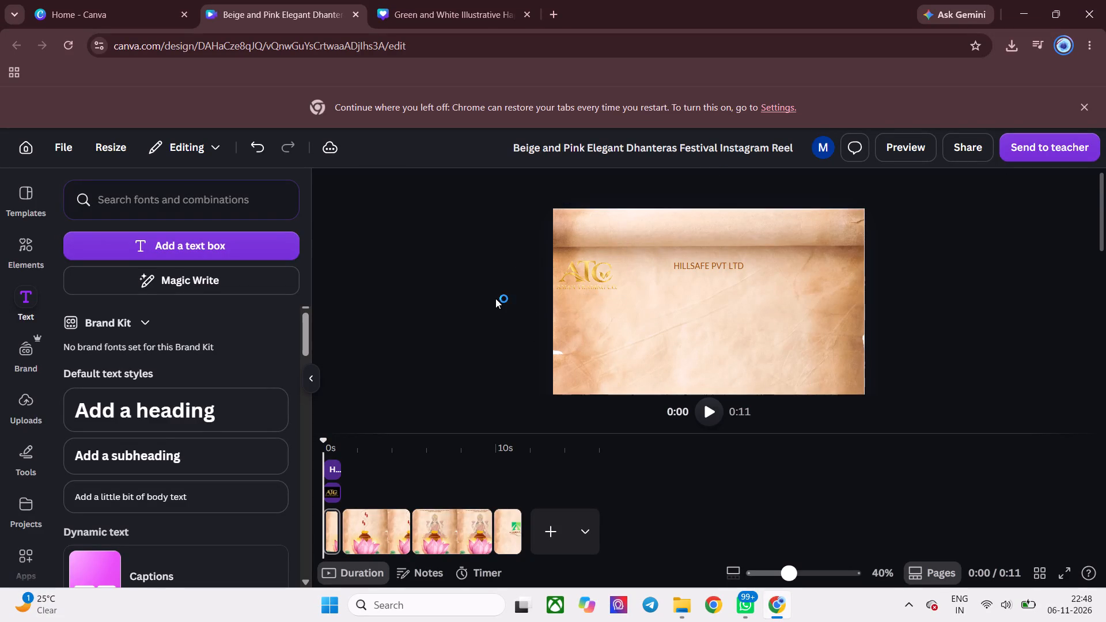
pyautogui.moveTo(552, 240); pyautogui.dragTo(837, 403)
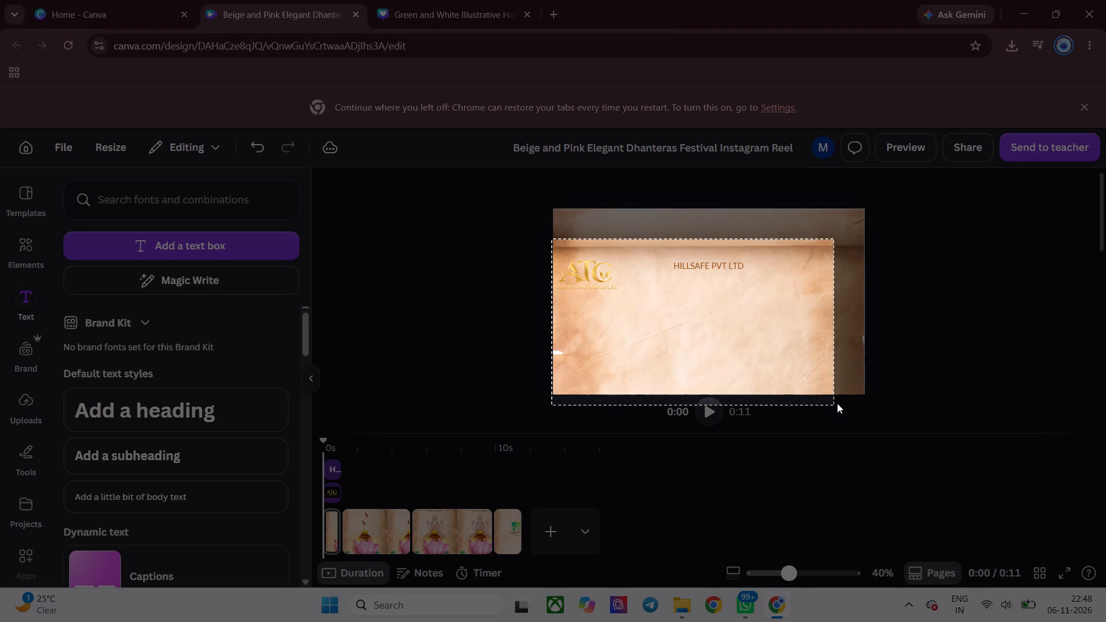
# Capture a screen snip of the reel's first page, covering the ATC logo and the HILLSAFE PVT LTD text.
pyautogui.moveTo(837, 403); pyautogui.dragTo(868, 389)
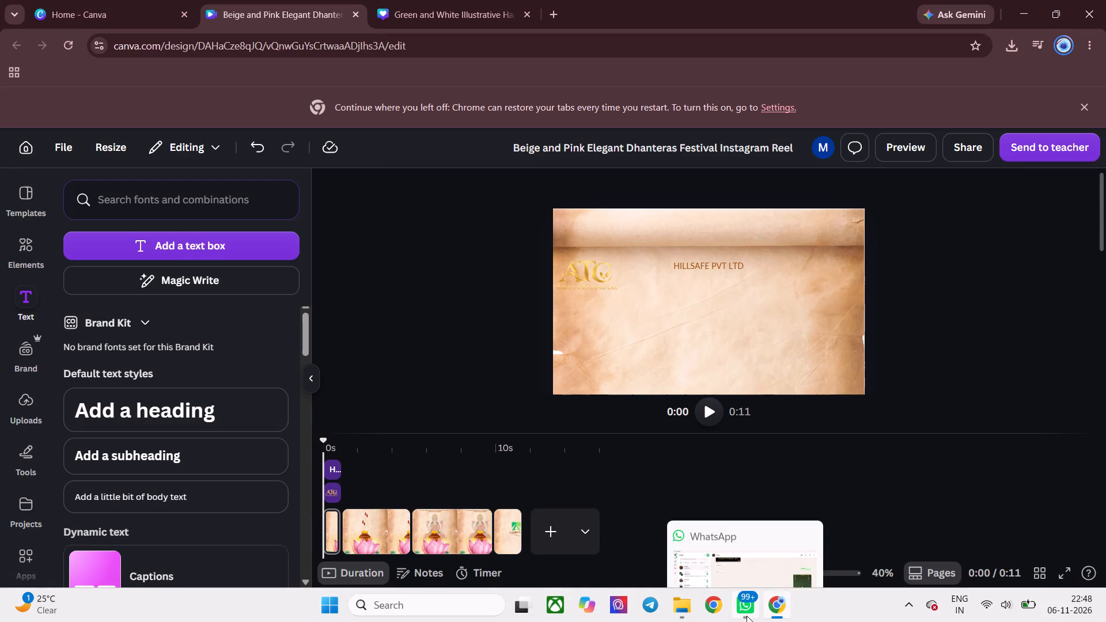
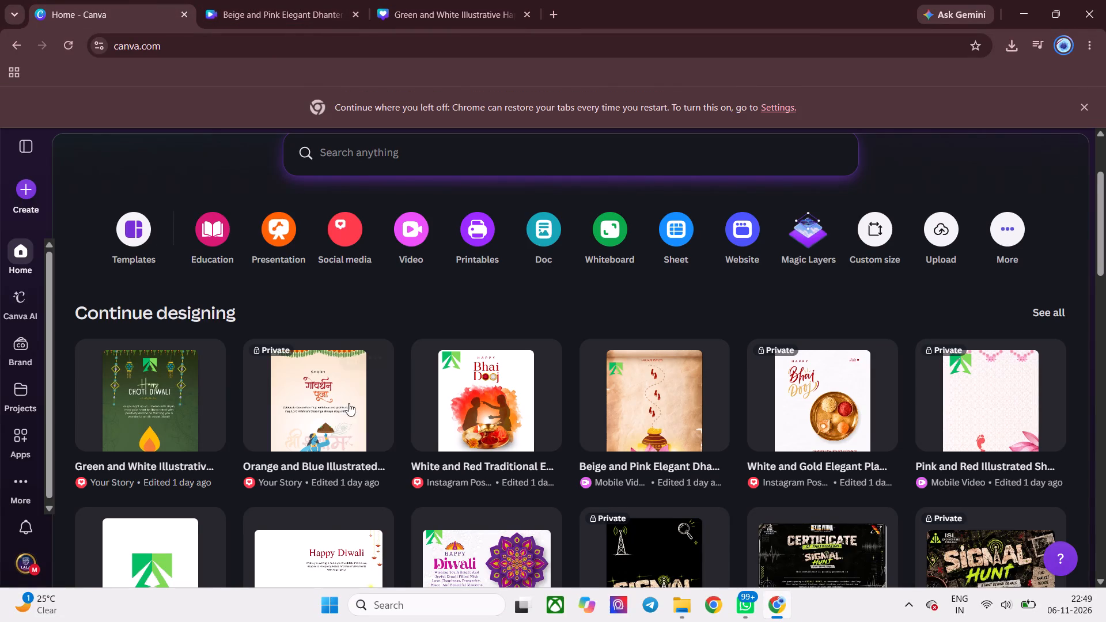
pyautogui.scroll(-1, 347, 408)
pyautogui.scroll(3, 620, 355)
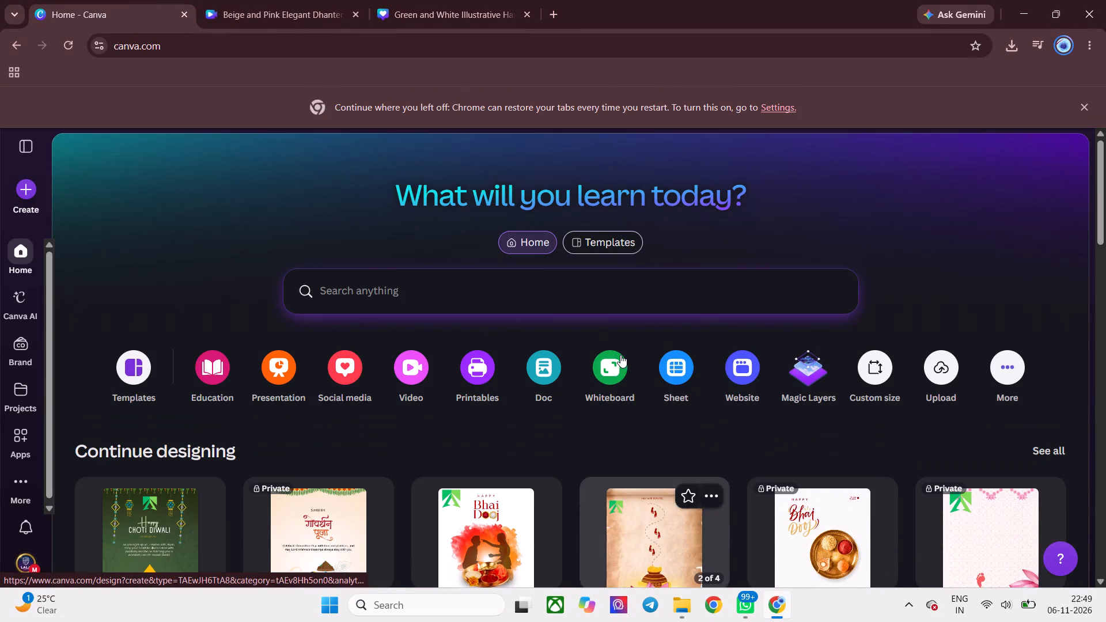
# Search Canva's home page for "dhanteras" designs.
pyautogui.click(500, 282)
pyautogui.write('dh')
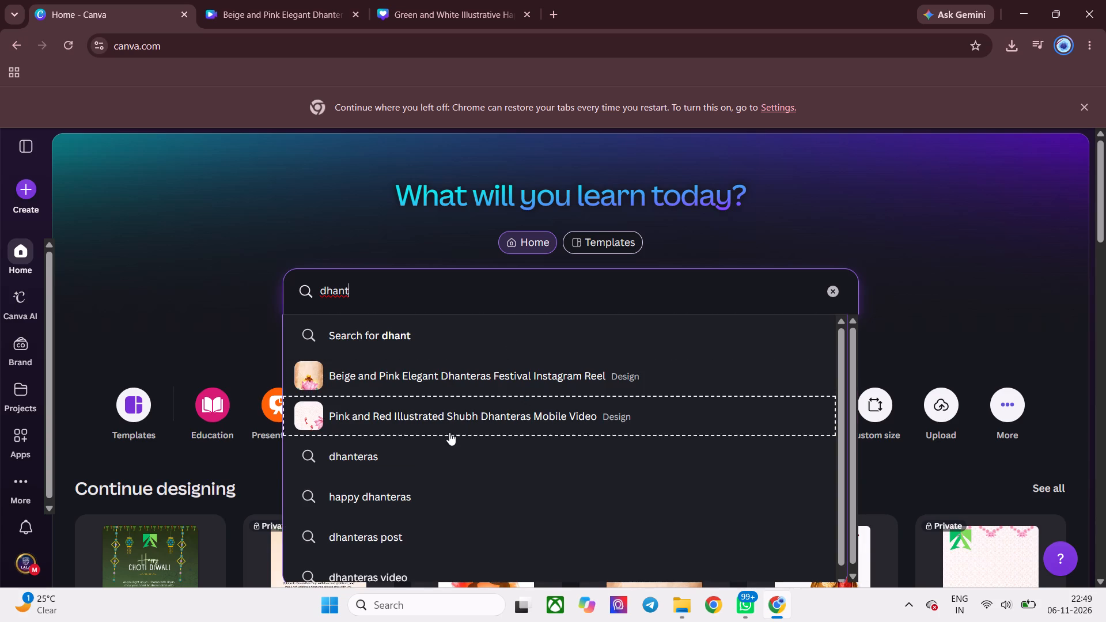
pyautogui.click(443, 445)
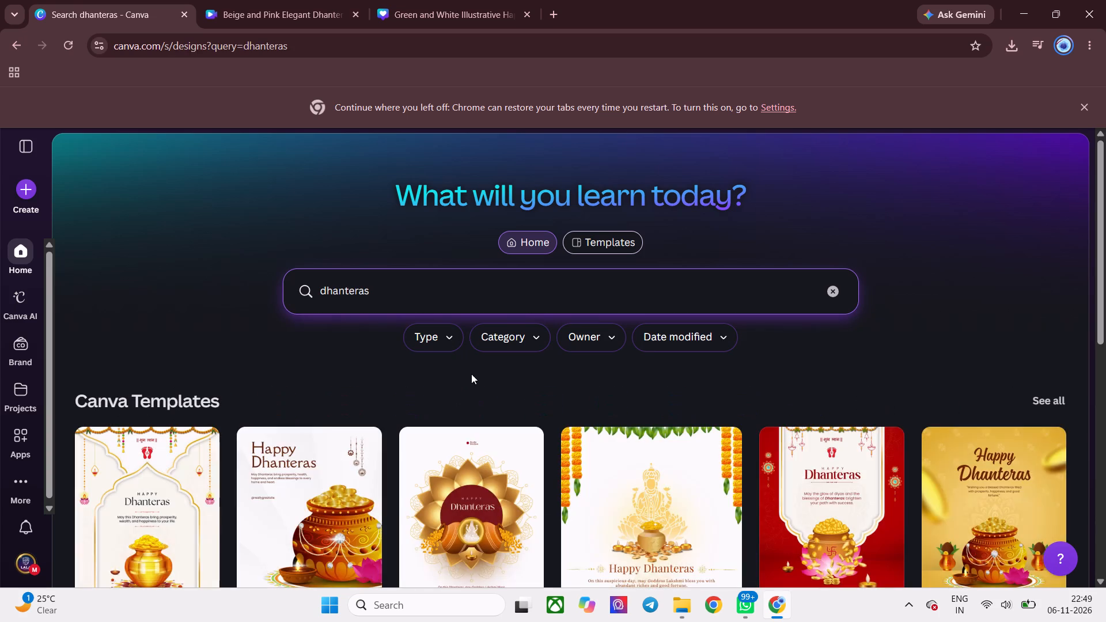
# Browse the Dhanteras templates and preview the animated Red and Gold Illustrated Dhanteras Greetings Instagram Post.
pyautogui.scroll(-2, 474, 370)
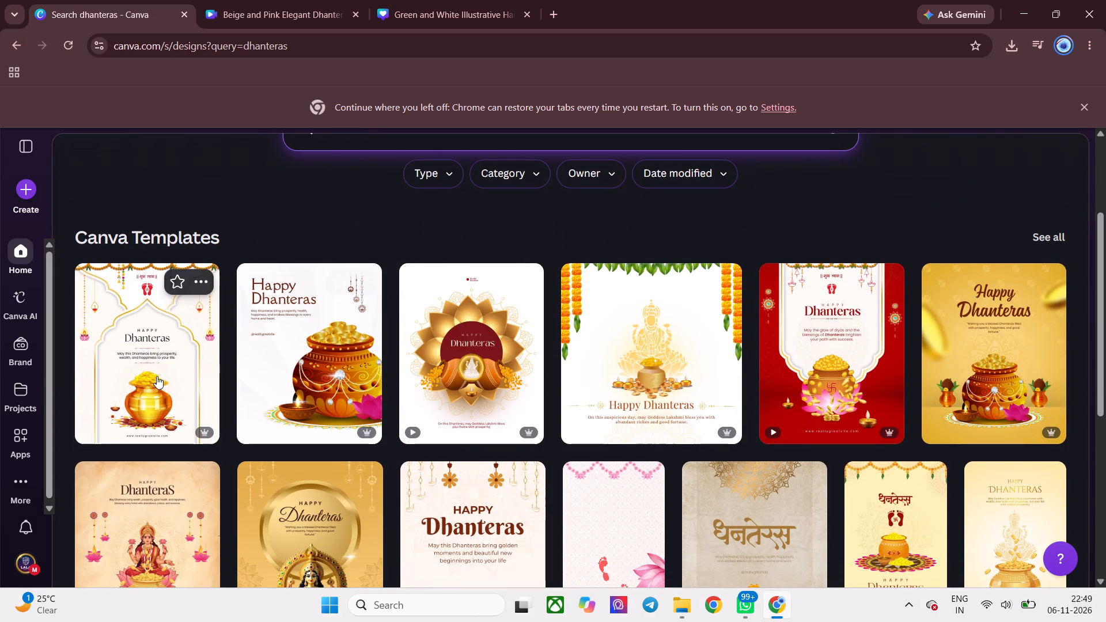
pyautogui.scroll(-1, 147, 377)
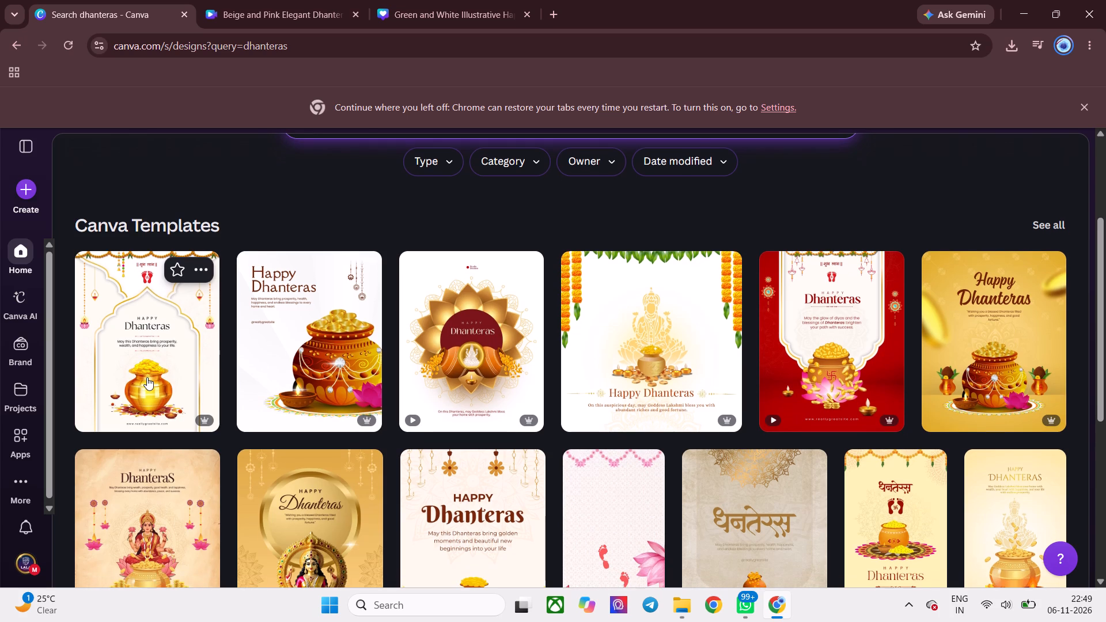
pyautogui.scroll(-1, 147, 377)
pyautogui.scroll(-1, 647, 390)
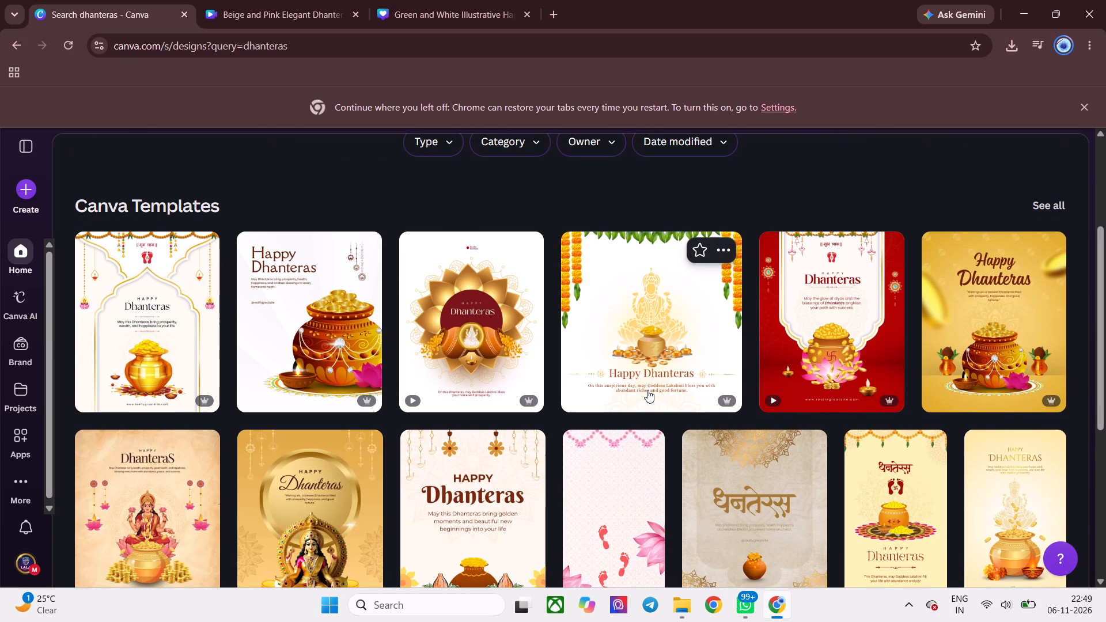
pyautogui.scroll(-1, 647, 390)
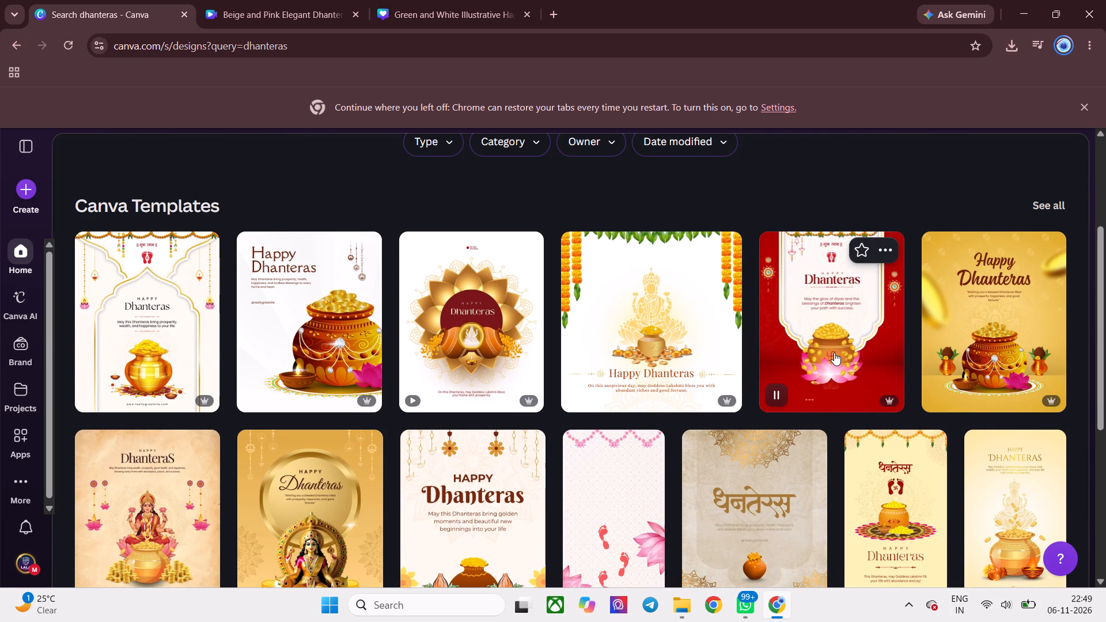
pyautogui.click(834, 352)
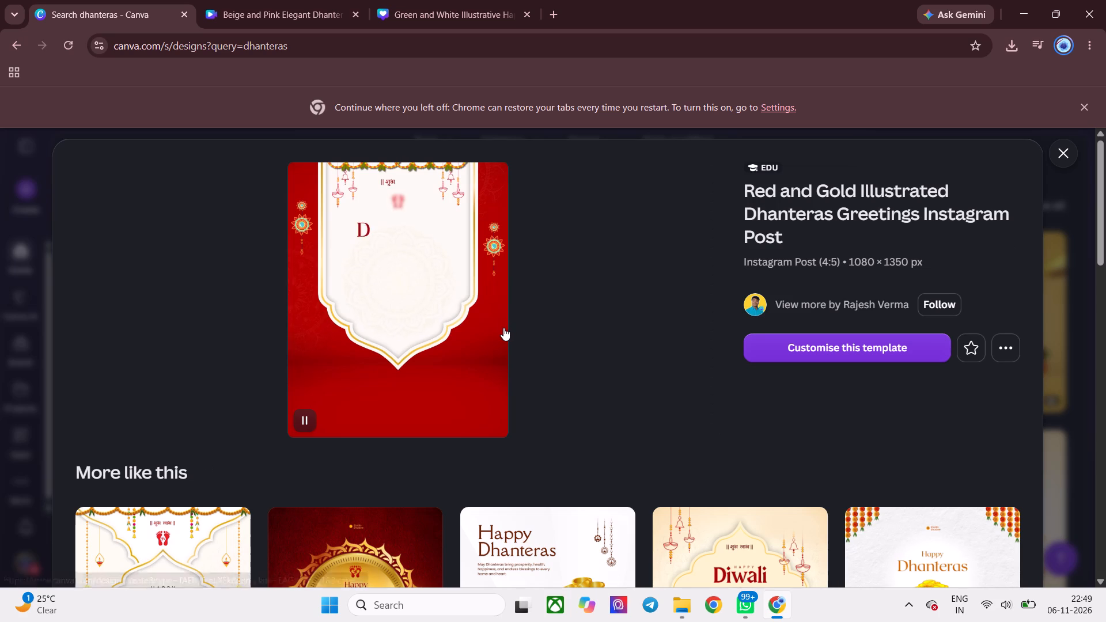
pyautogui.scroll(-2, 503, 328)
pyautogui.scroll(2, 503, 328)
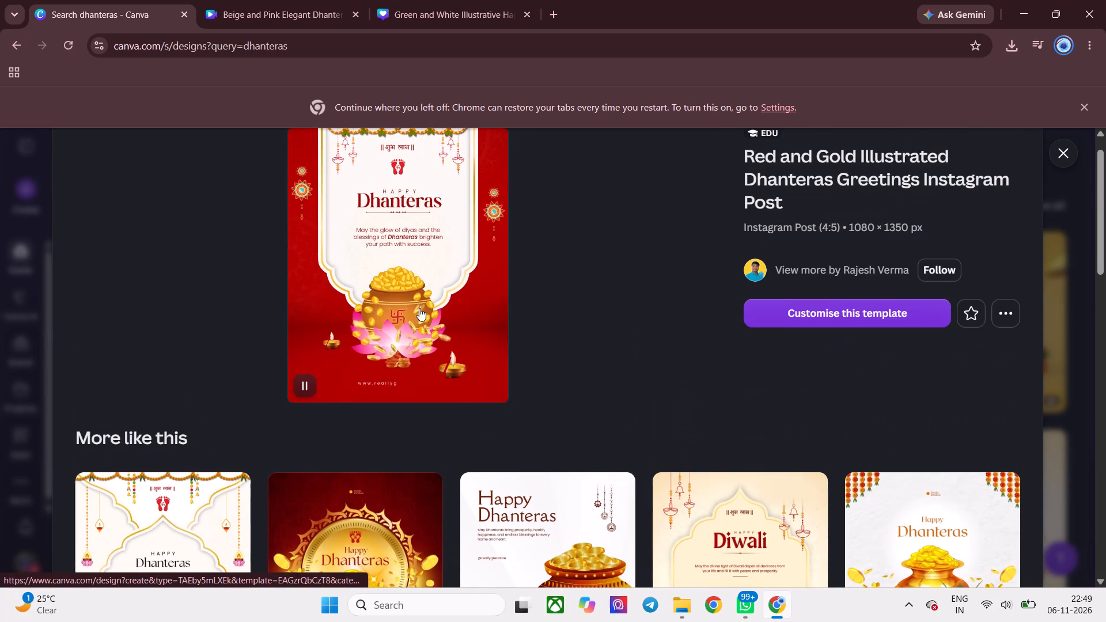
pyautogui.scroll(1, 419, 308)
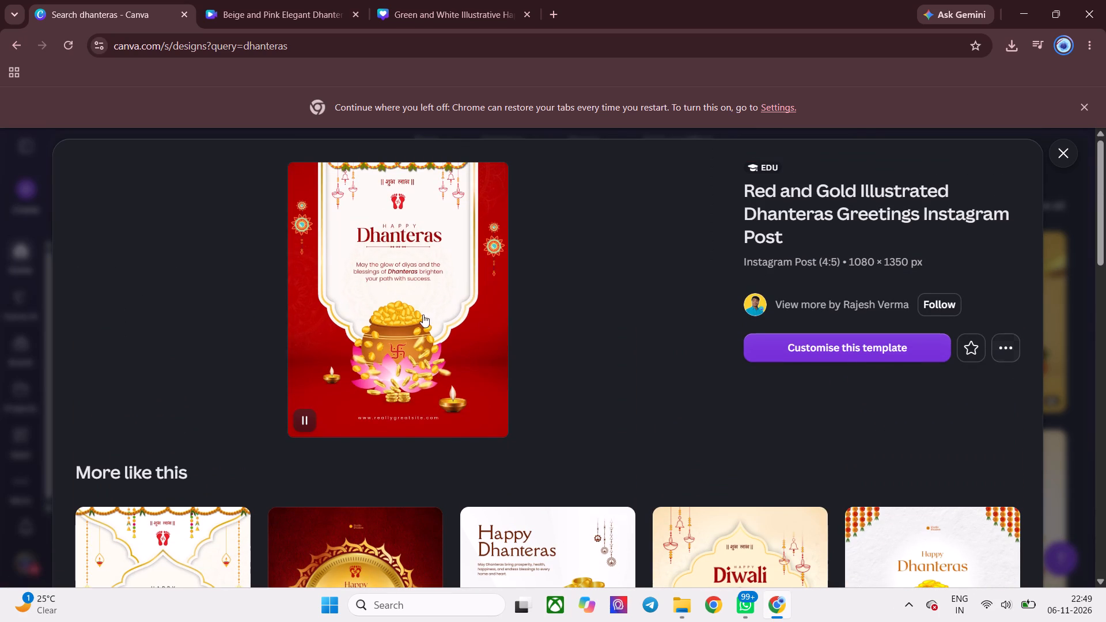
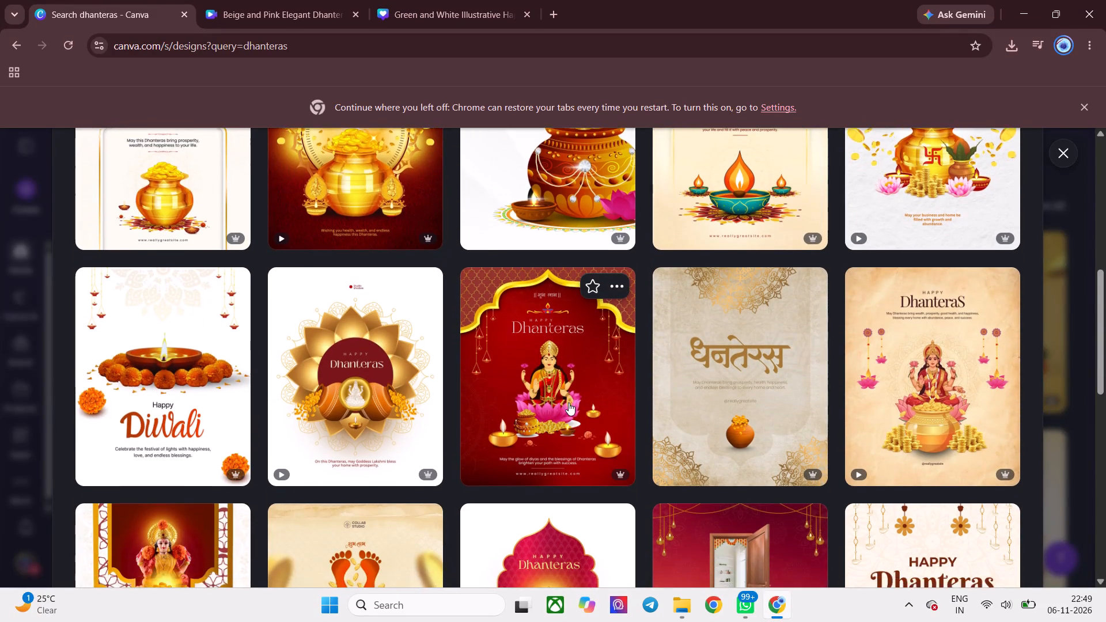
# Browse the Dhanteras template search results, comparing the Dhanteras and Diwali greeting designs for a suitable alternative.
pyautogui.scroll(-6, 569, 403)
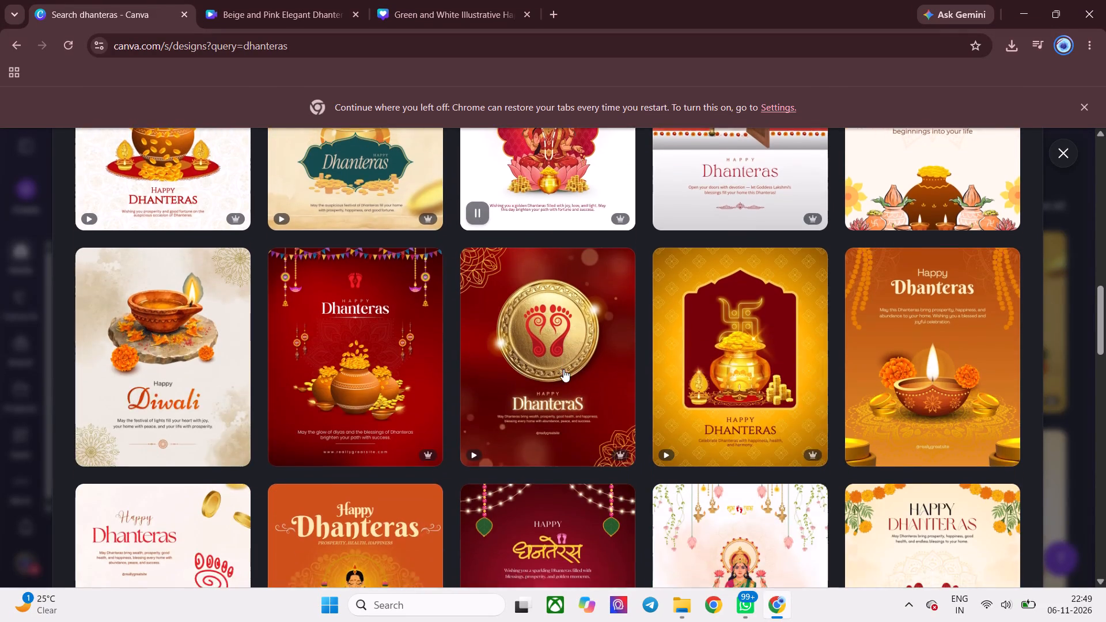
pyautogui.scroll(-4, 563, 369)
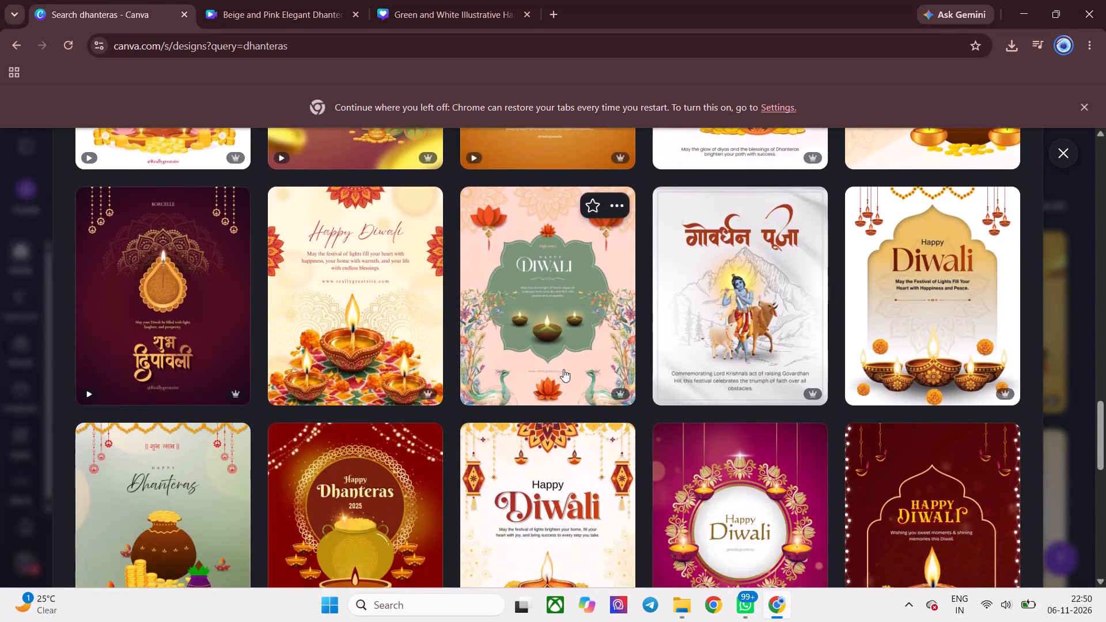
pyautogui.scroll(-3, 563, 369)
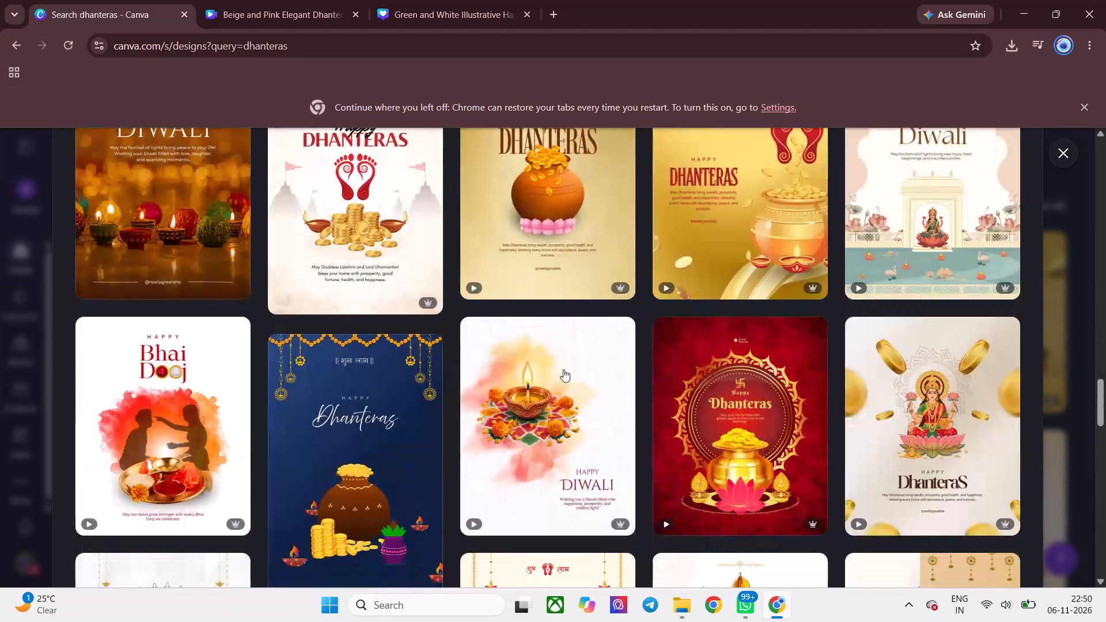
pyautogui.scroll(-5, 563, 369)
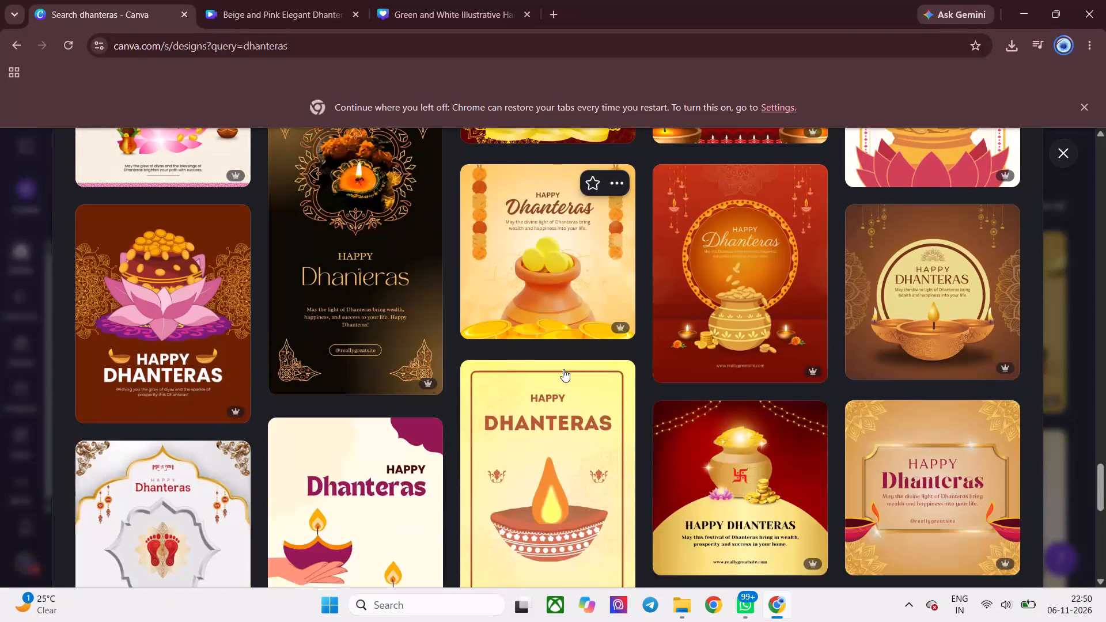
pyautogui.scroll(-5, 563, 369)
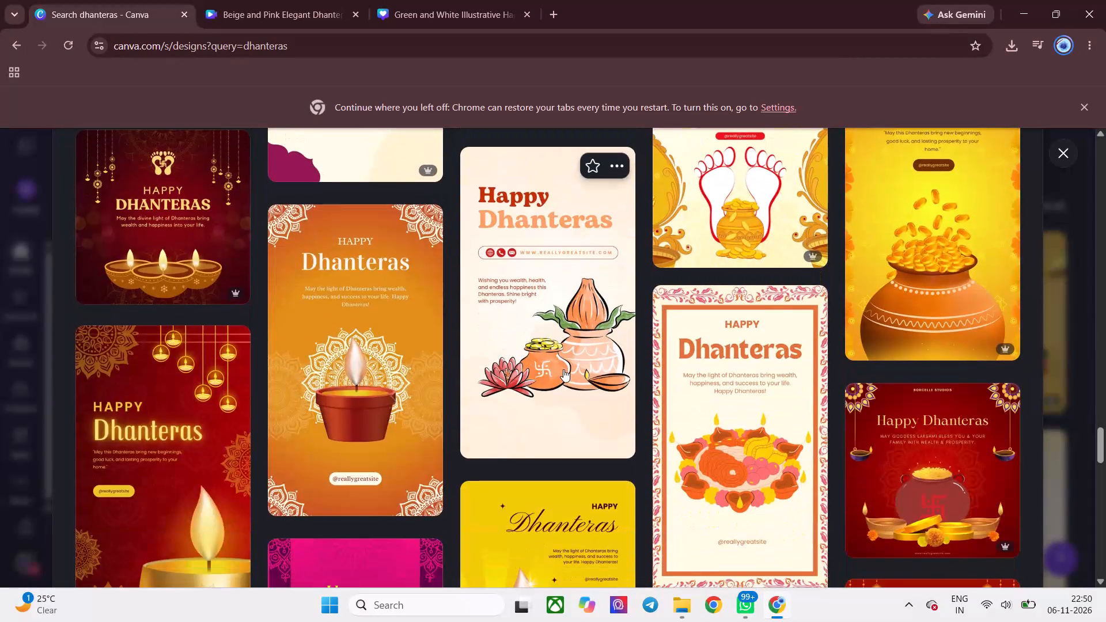
pyautogui.scroll(-2, 563, 369)
pyautogui.scroll(1, 563, 369)
pyautogui.scroll(-6, 563, 369)
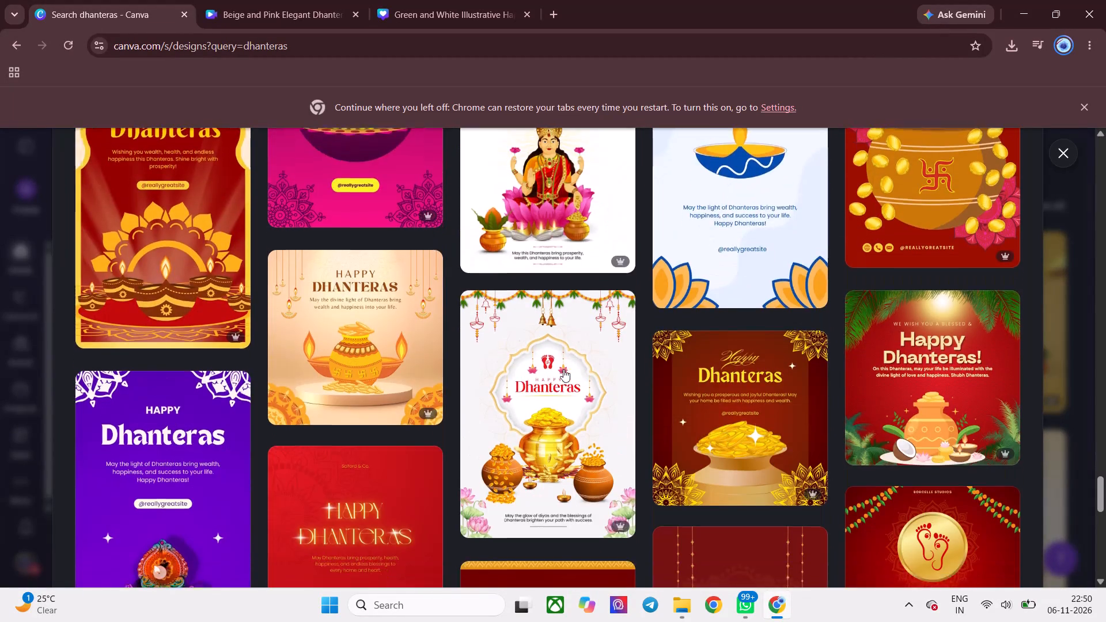
pyautogui.scroll(-4, 563, 369)
pyautogui.scroll(4, 563, 369)
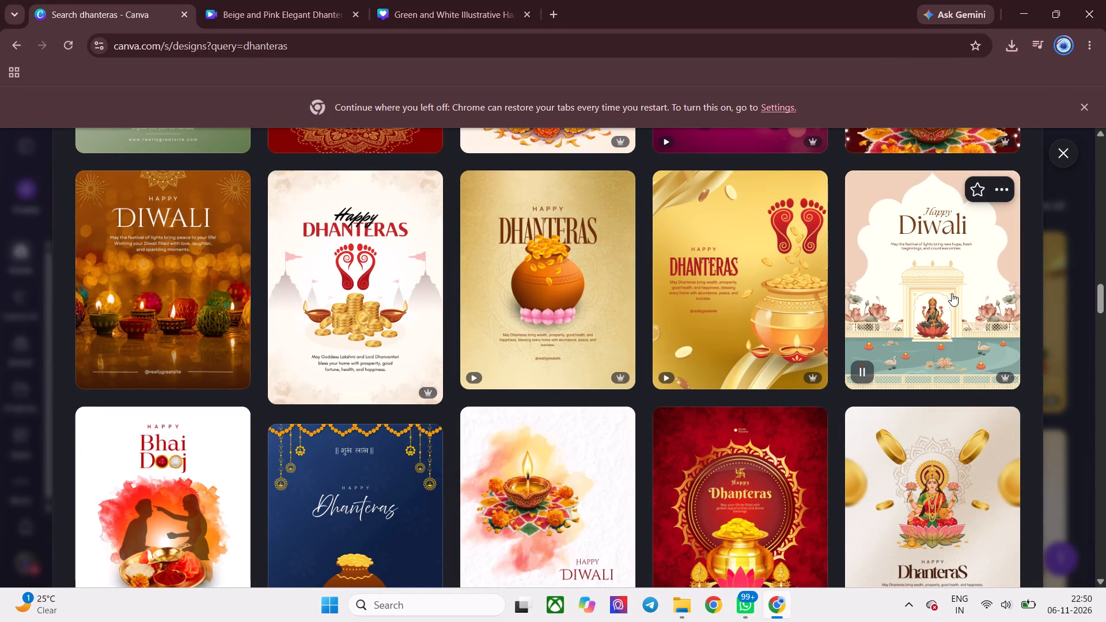
# Browse the designs similar to the Beige Cream And Gold Traditional Festive Diwali Greetings Instagram Post template.
pyautogui.click(952, 293)
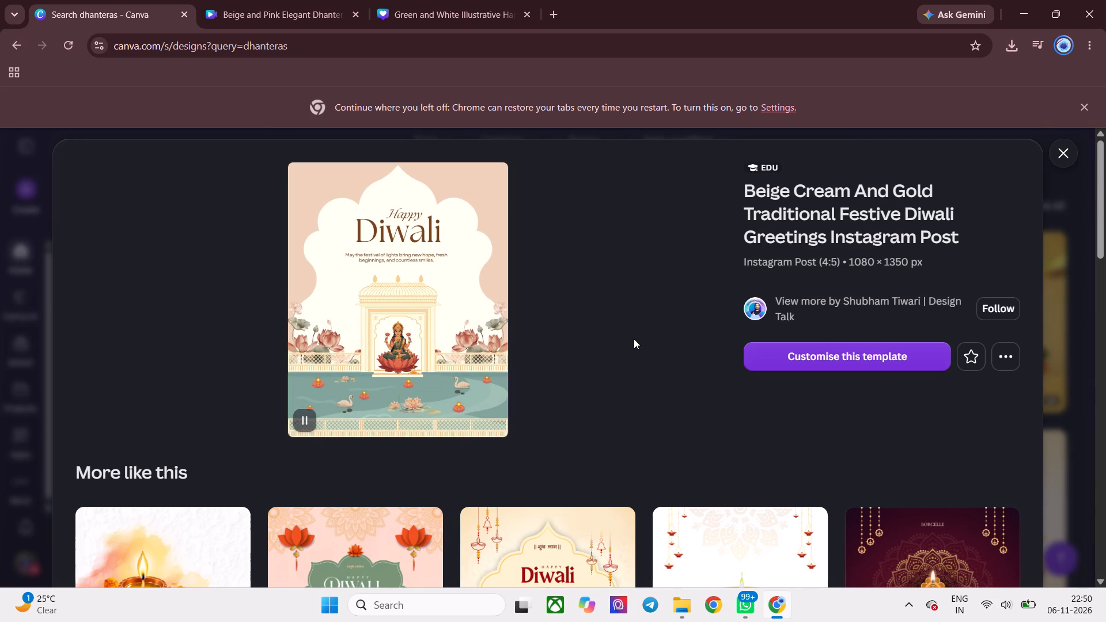
pyautogui.scroll(-2, 634, 339)
pyautogui.scroll(-1, 516, 452)
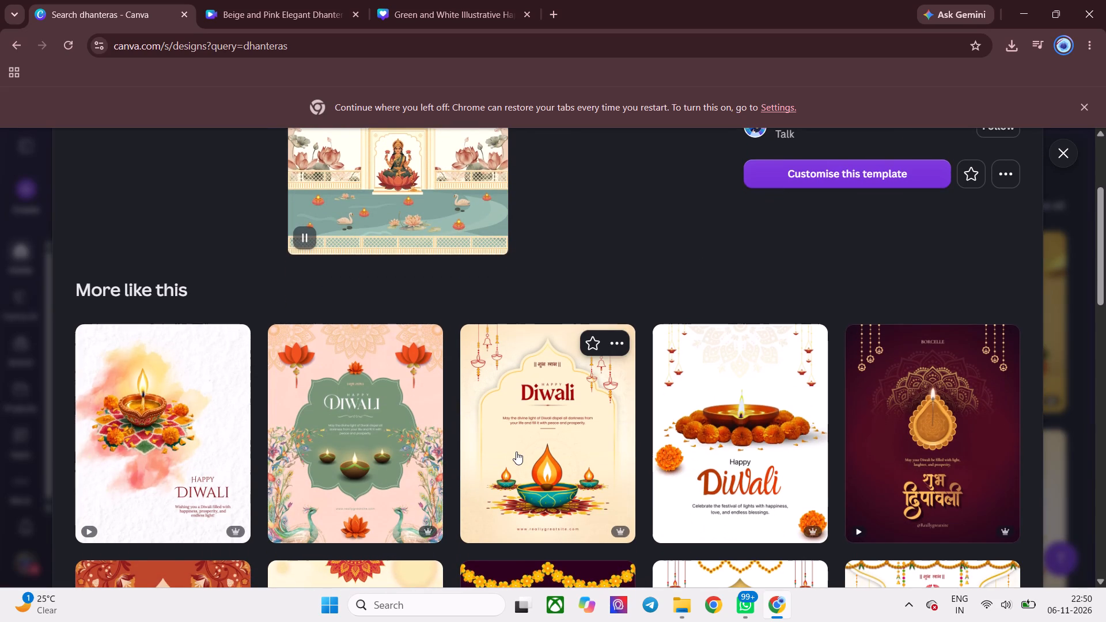
pyautogui.scroll(-3, 516, 452)
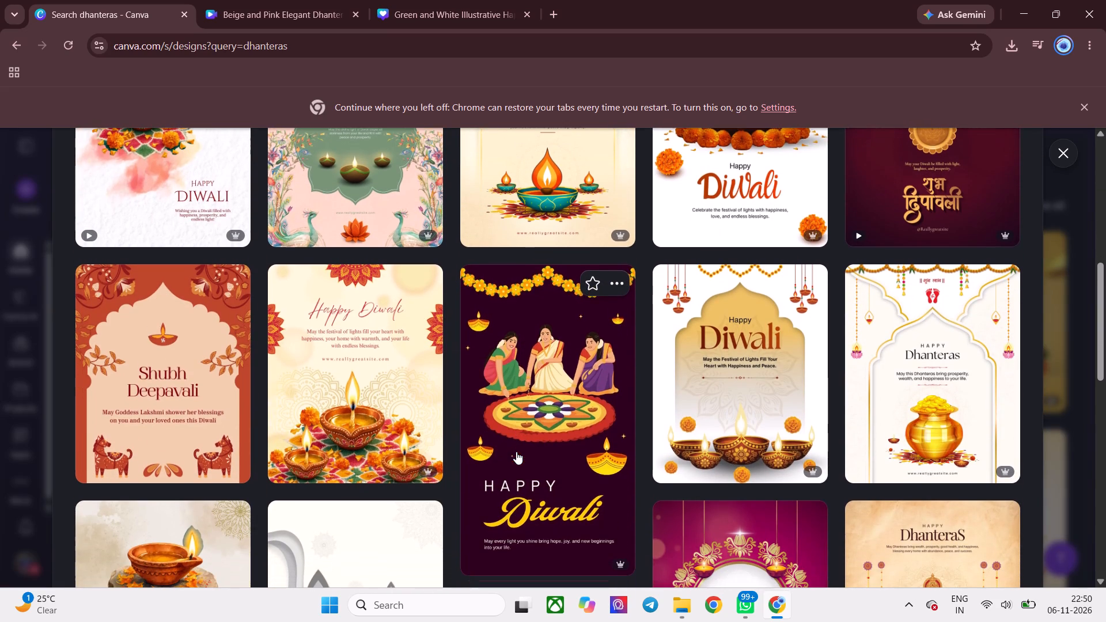
pyautogui.scroll(-3, 167, 418)
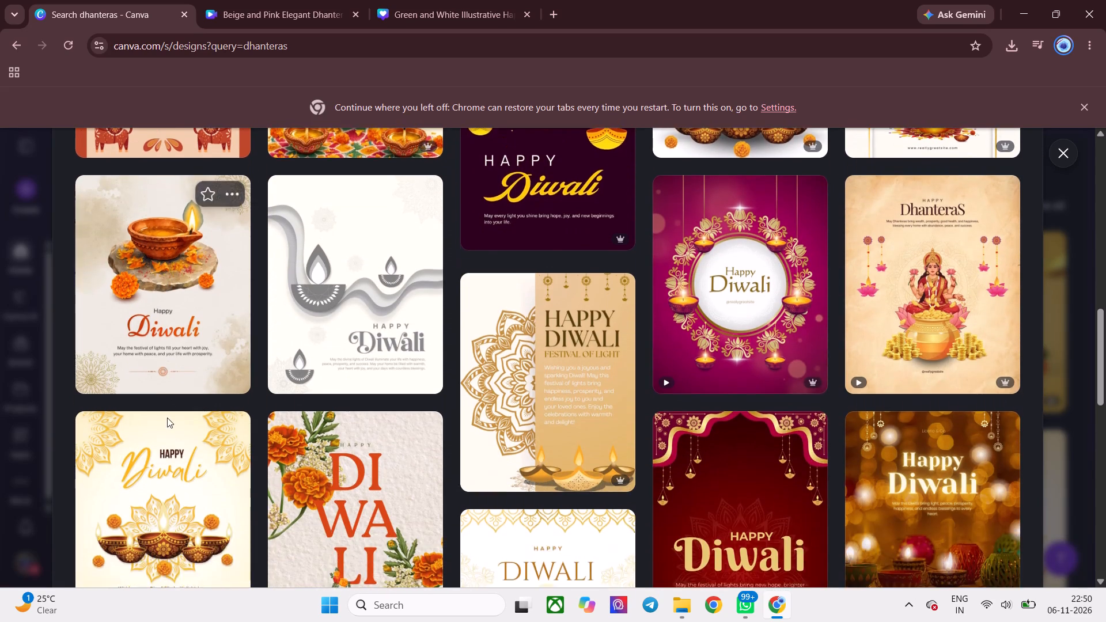
pyautogui.scroll(-4, 167, 418)
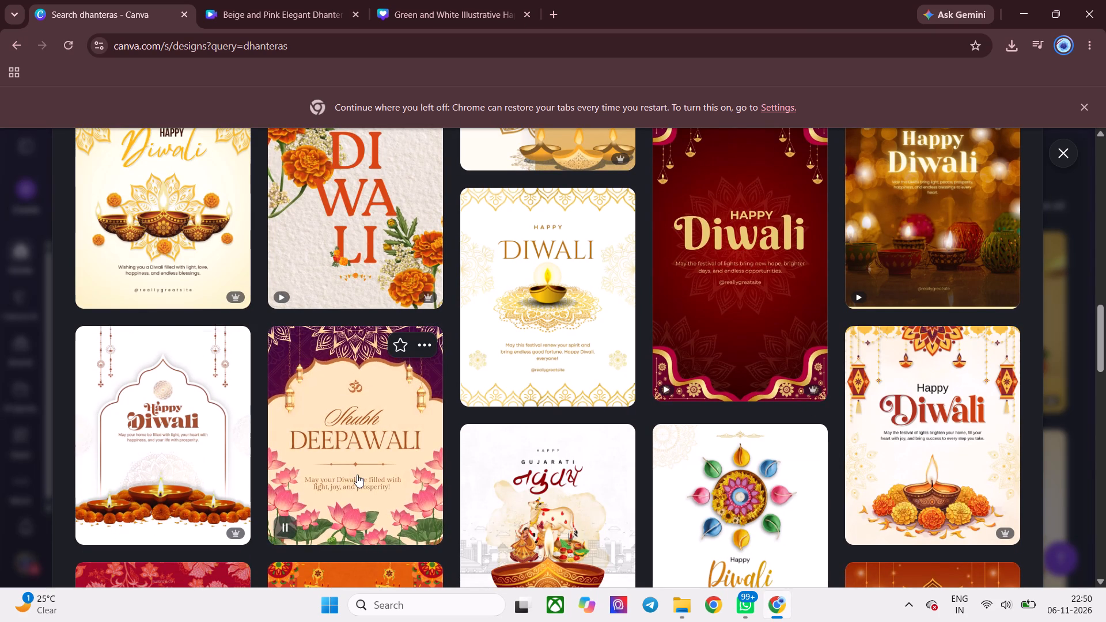
pyautogui.scroll(-3, 357, 475)
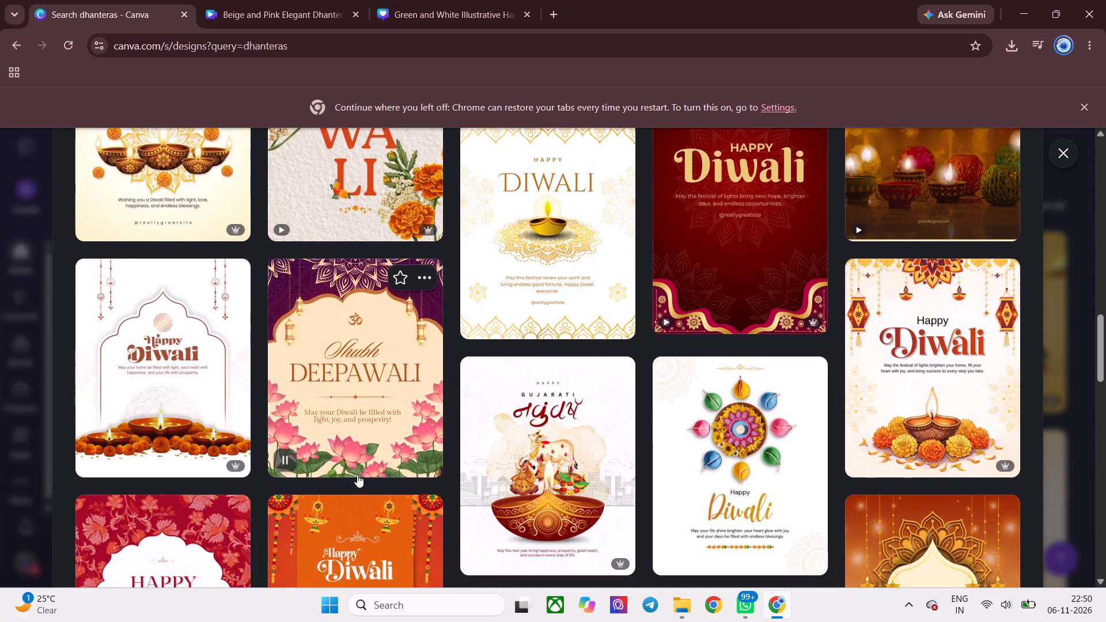
pyautogui.scroll(-1, 357, 475)
pyautogui.scroll(-2, 558, 422)
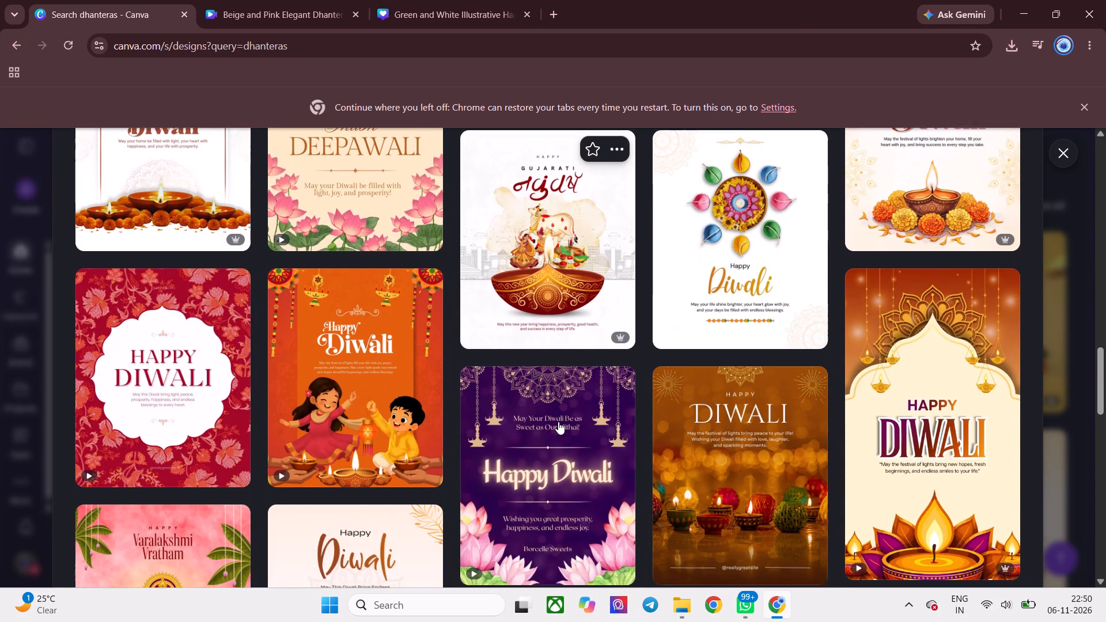
pyautogui.scroll(-1, 558, 422)
pyautogui.scroll(1, 558, 422)
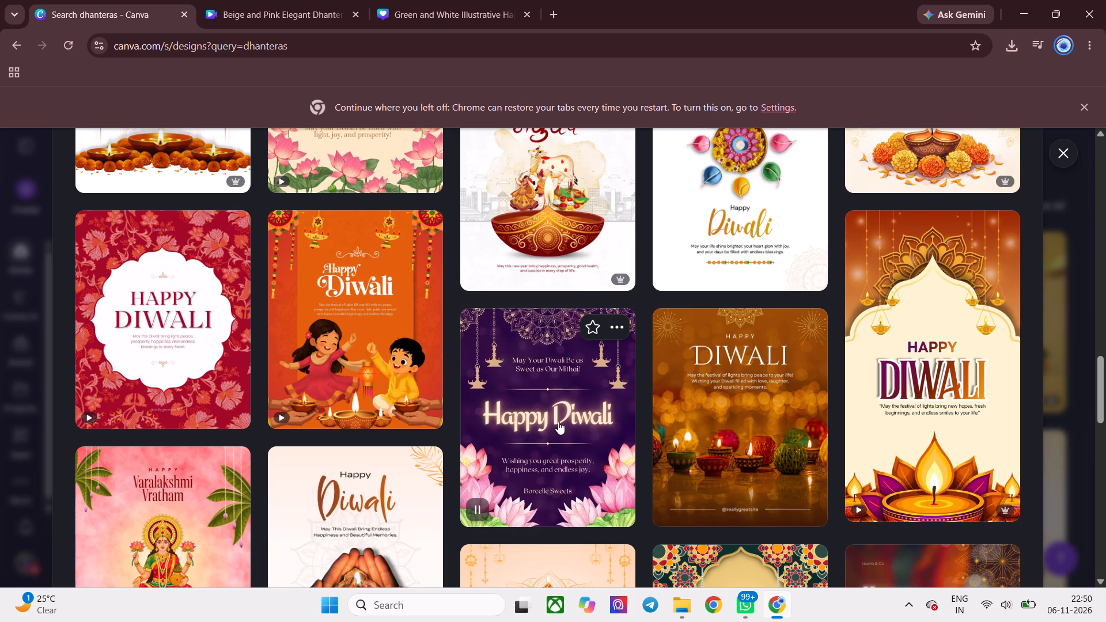
pyautogui.scroll(1, 558, 422)
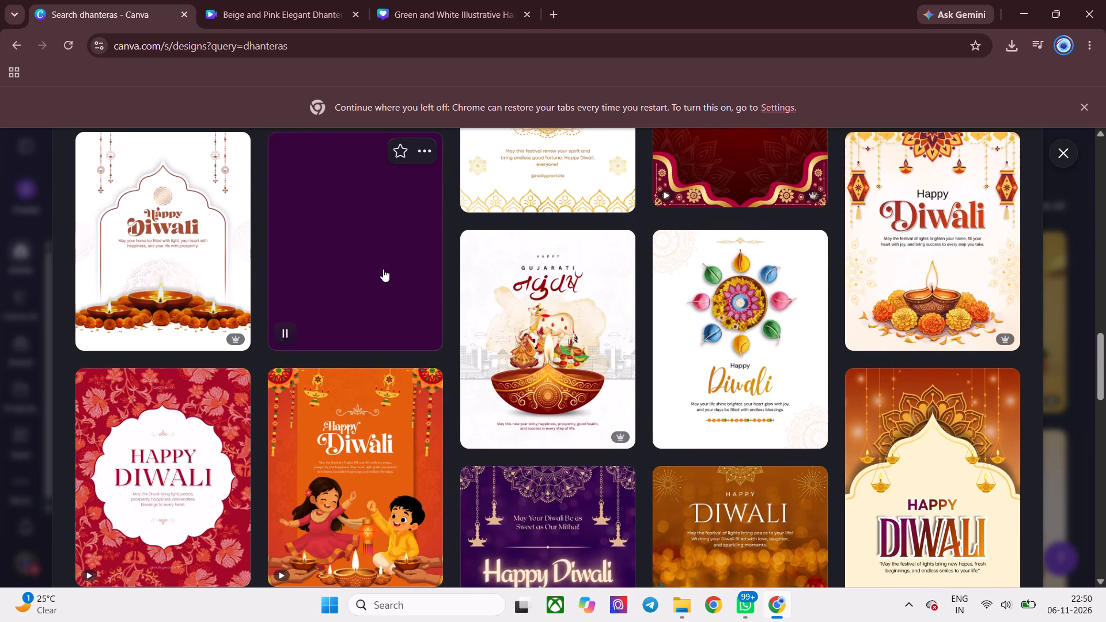
pyautogui.scroll(7, 383, 269)
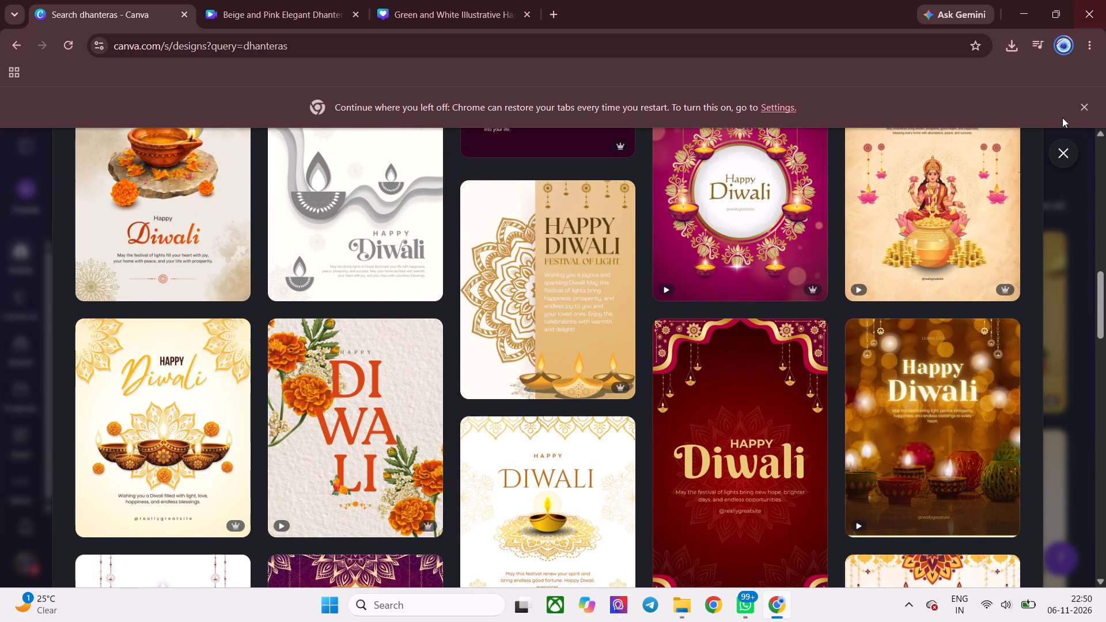
pyautogui.click(1061, 150)
# Find the Pink and Red Illustrated Shubh Dhanteras Mobile Video template among the Dhanteras results and open it for customising.
pyautogui.scroll(-1, 543, 323)
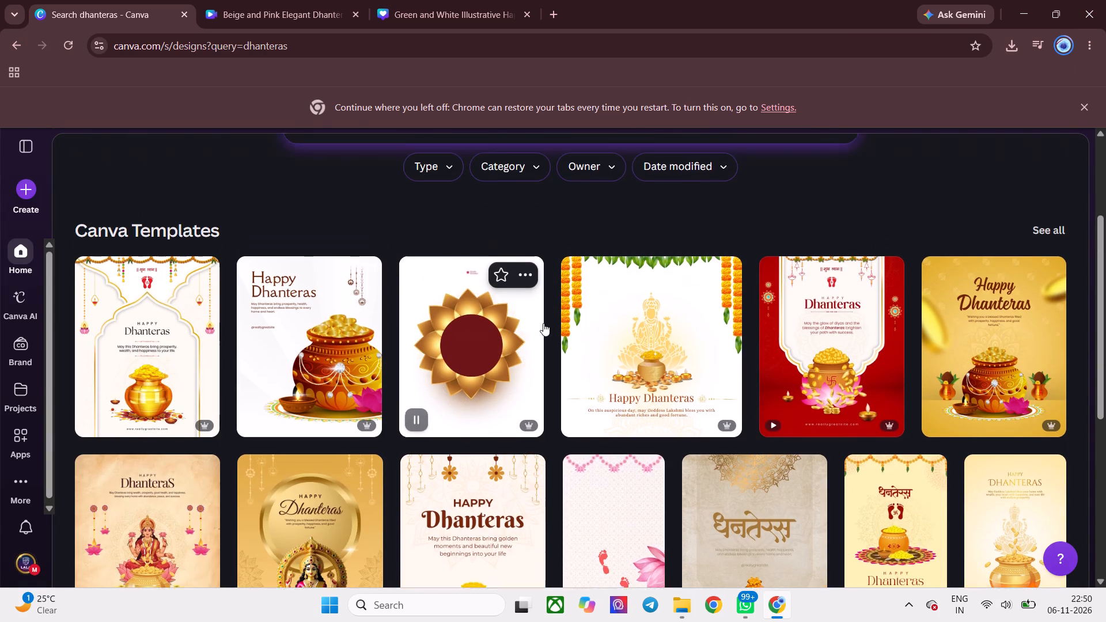
pyautogui.scroll(-1, 543, 323)
pyautogui.click(600, 371)
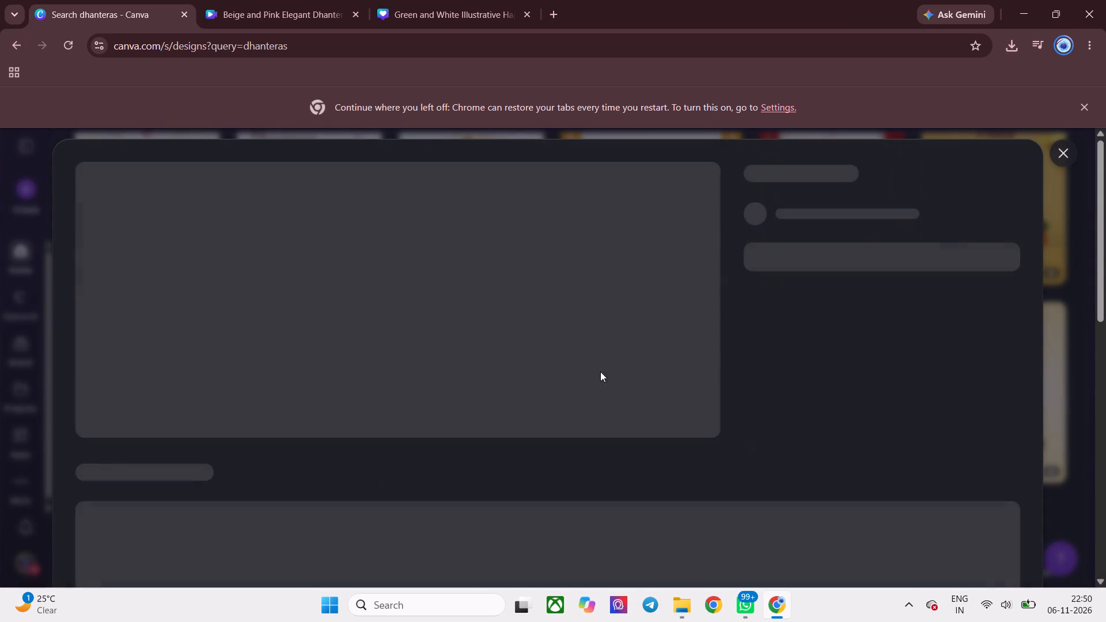
pyautogui.scroll(-4, 450, 348)
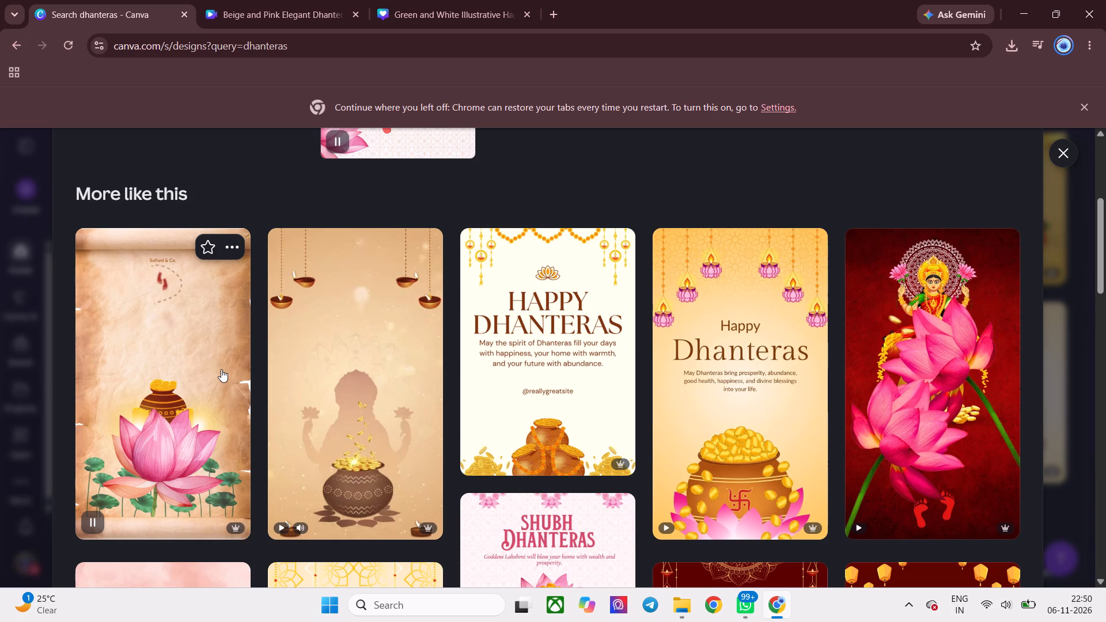
pyautogui.scroll(6, 221, 369)
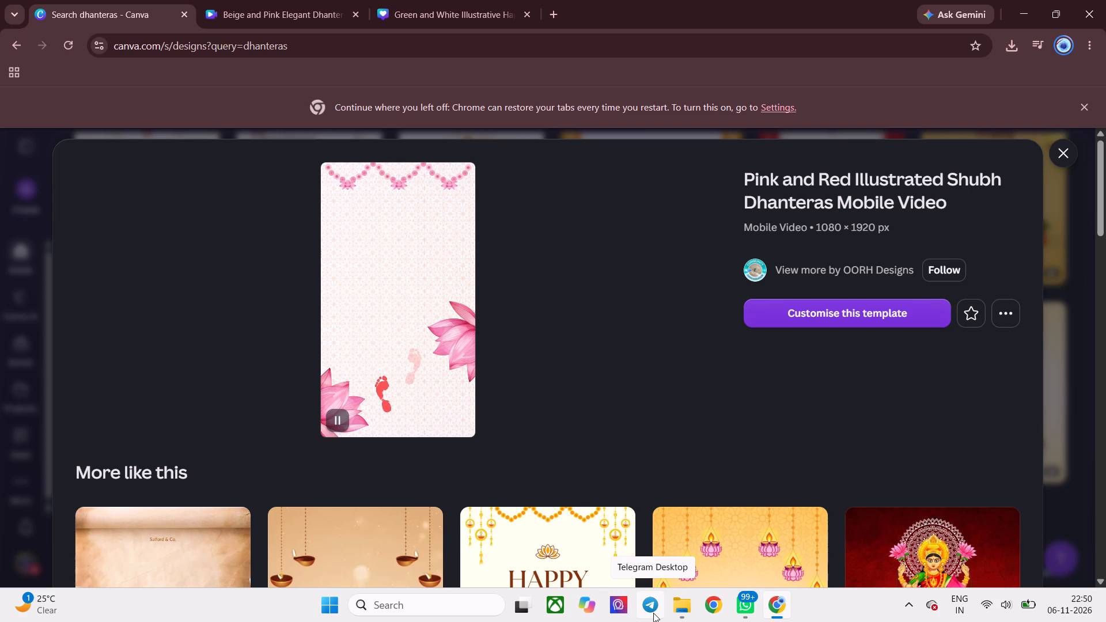
pyautogui.click(817, 302)
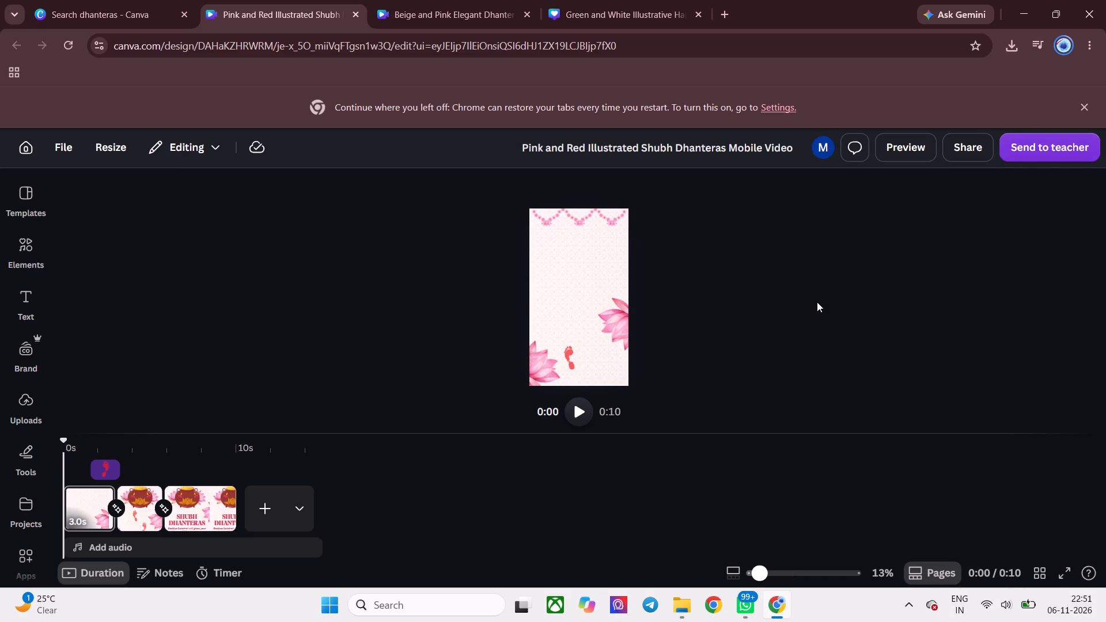
# Preview the Pink and Red Illustrated Shubh Dhanteras video.
pyautogui.click(883, 145)
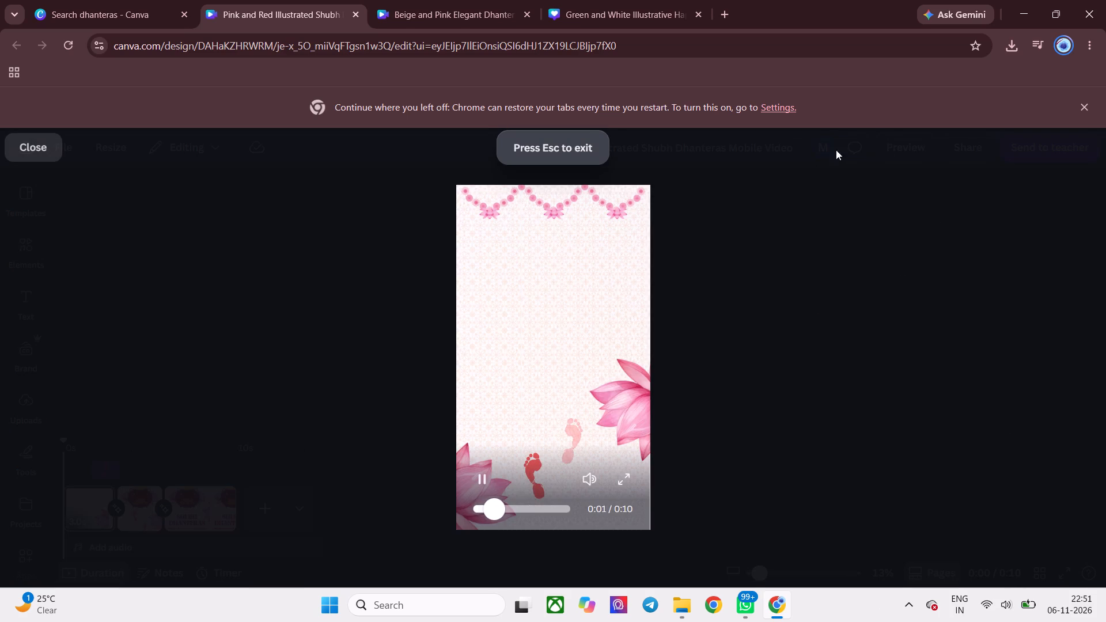
pyautogui.click(759, 329)
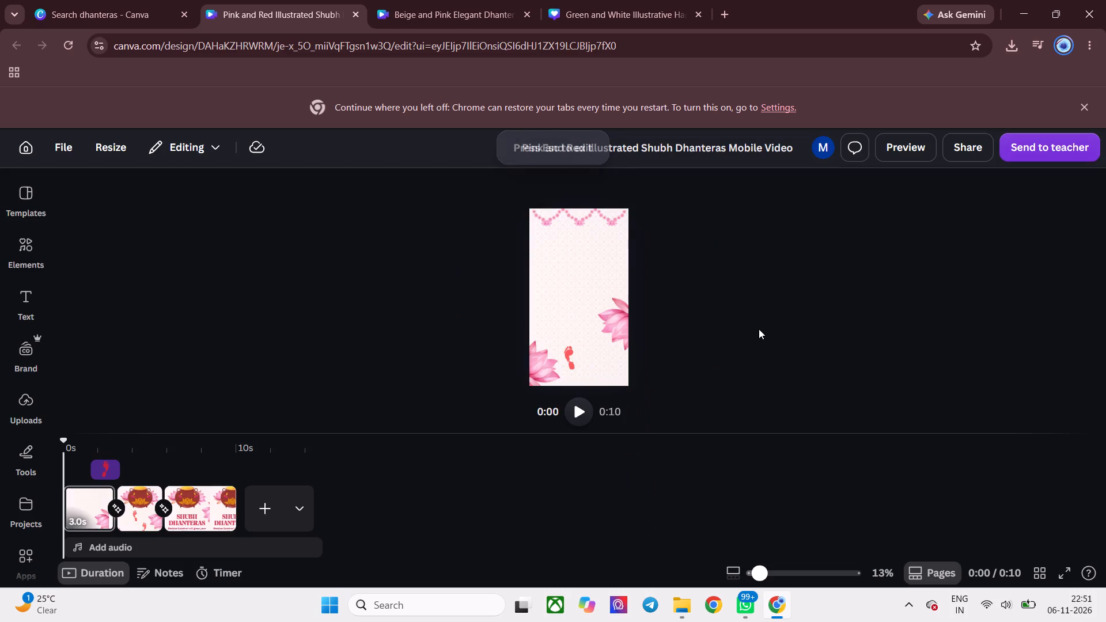
pyautogui.click(915, 146)
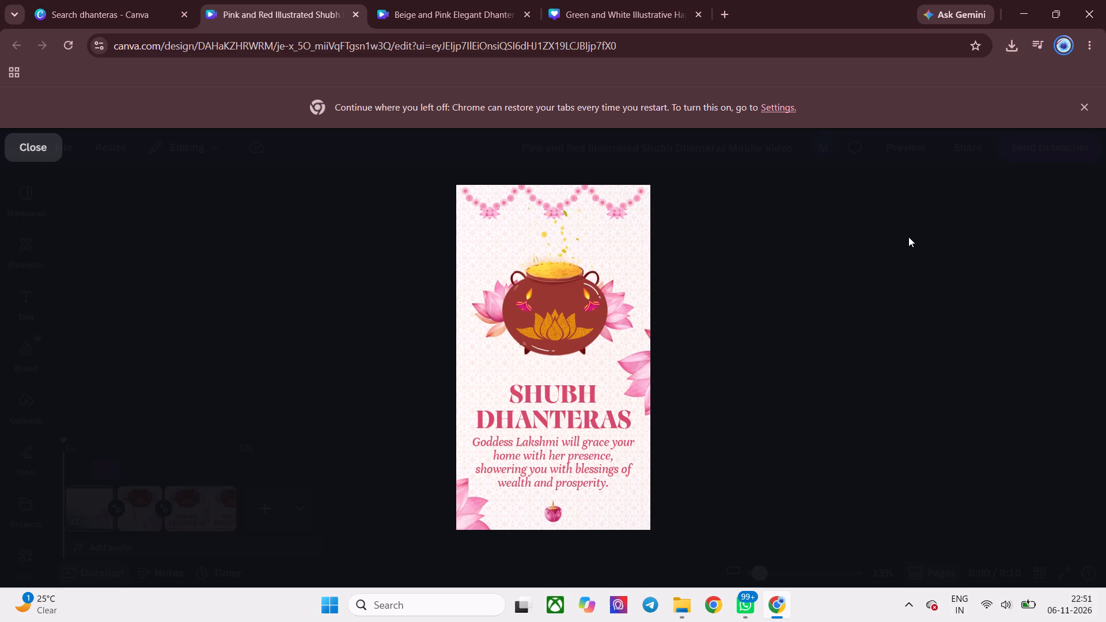
# Close the full-screen preview and play the Shubh Dhanteras video on the editing canvas.
pyautogui.click(793, 321)
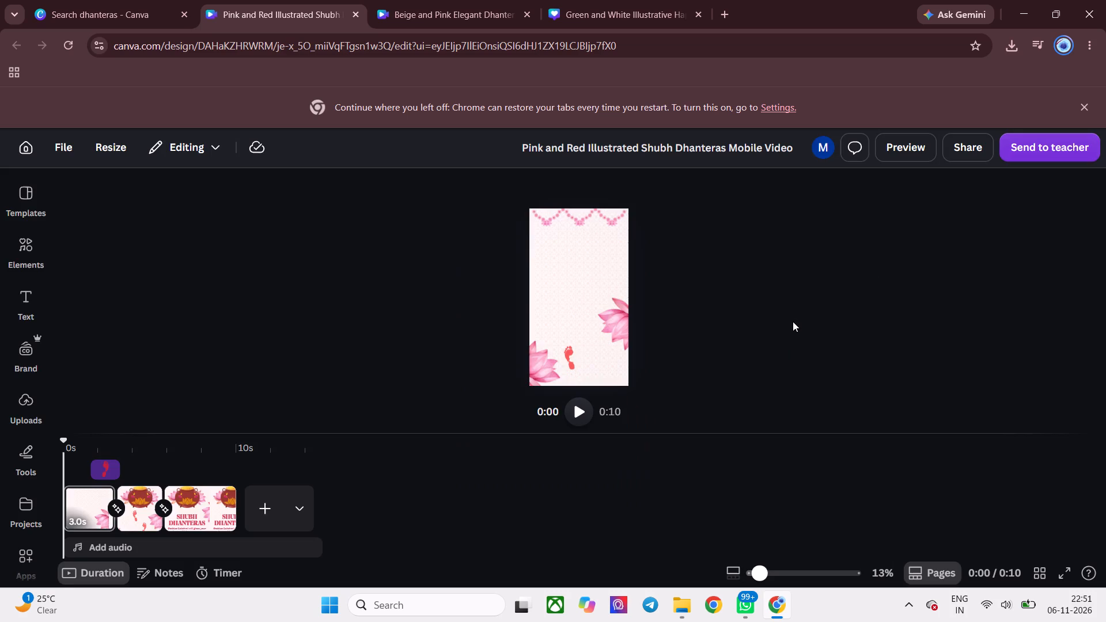
pyautogui.click(573, 414)
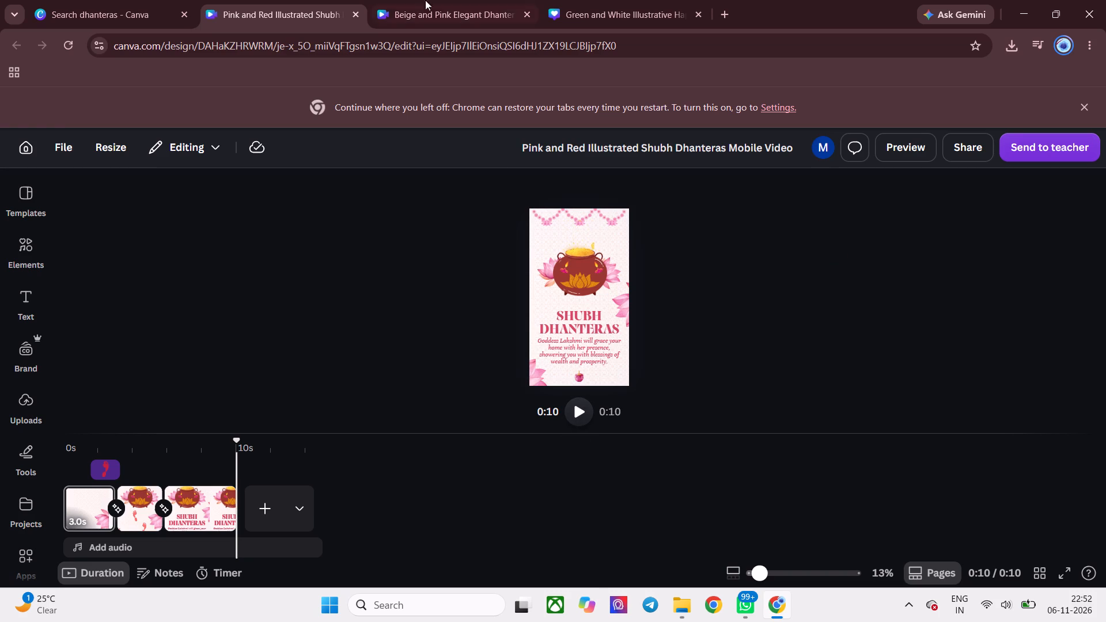
# Return to the Beige and Pink Elegant Dhanteras reel and recolour the first page's ATC logo with the design's dark red.
pyautogui.click(454, 9)
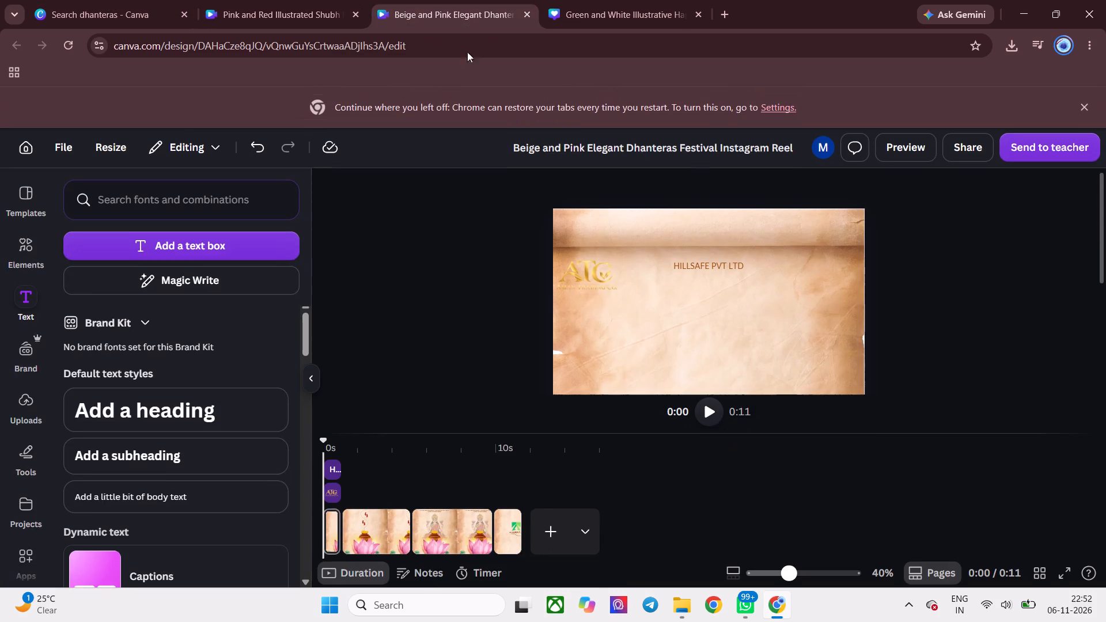
pyautogui.click(599, 283)
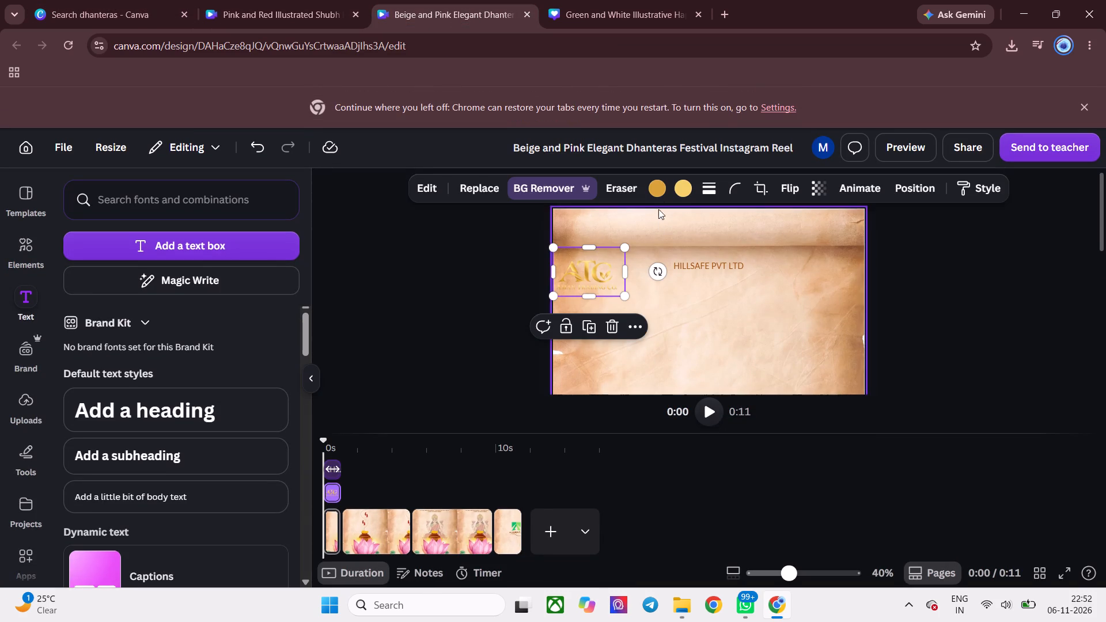
pyautogui.click(661, 195)
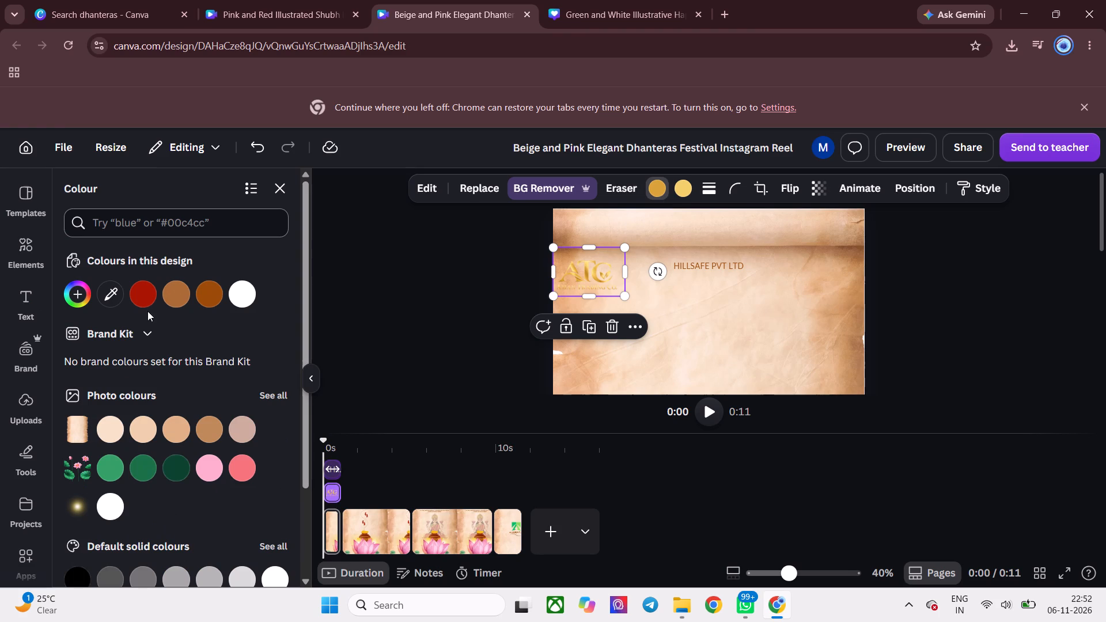
pyautogui.click(147, 293)
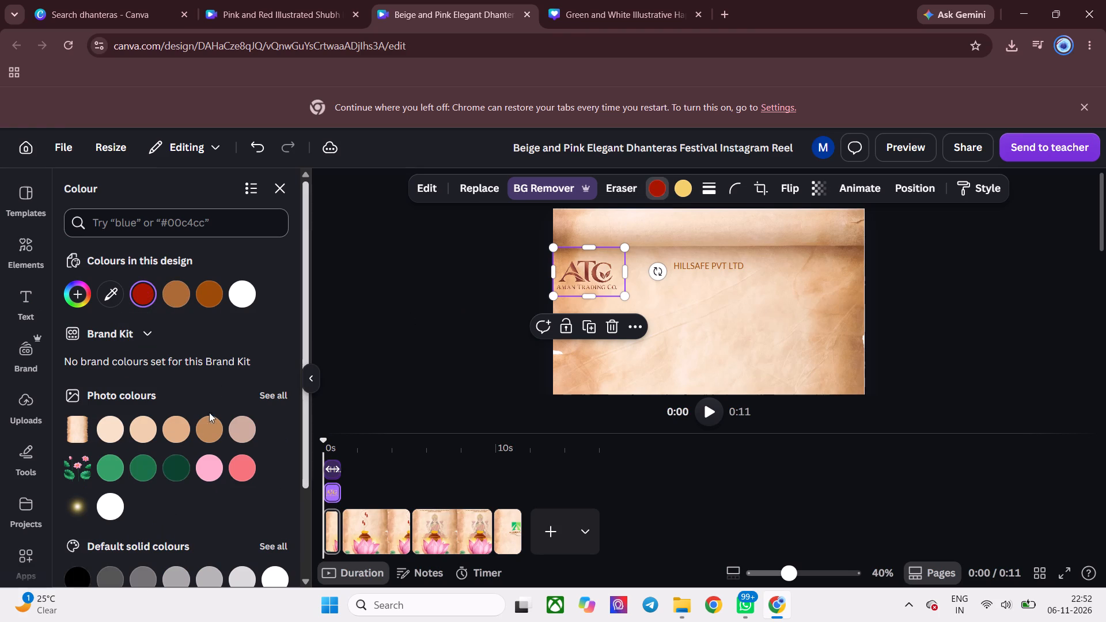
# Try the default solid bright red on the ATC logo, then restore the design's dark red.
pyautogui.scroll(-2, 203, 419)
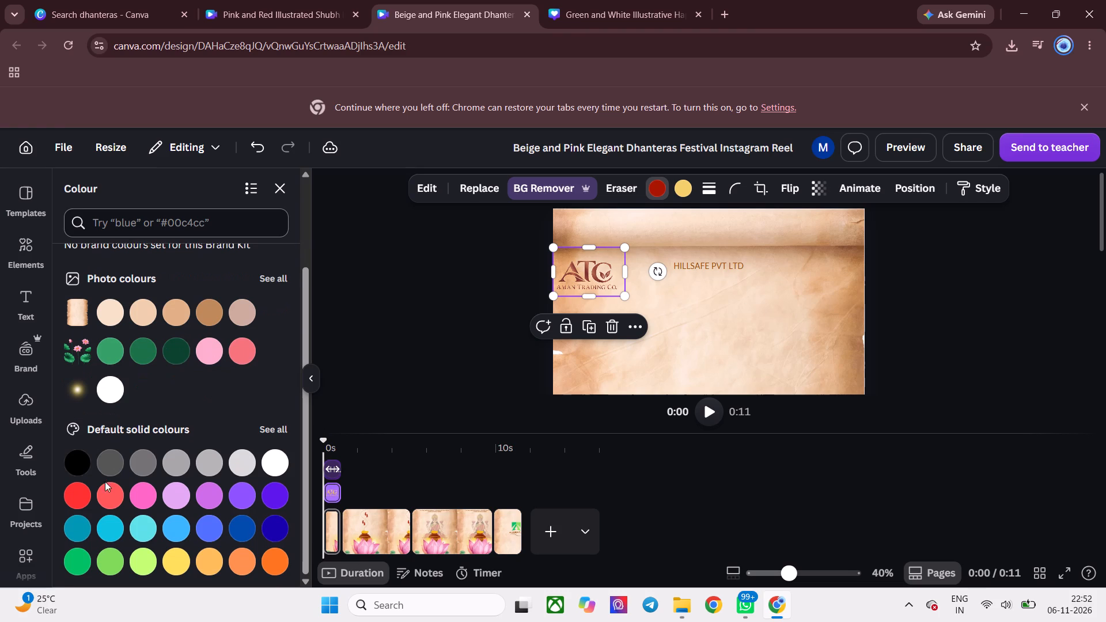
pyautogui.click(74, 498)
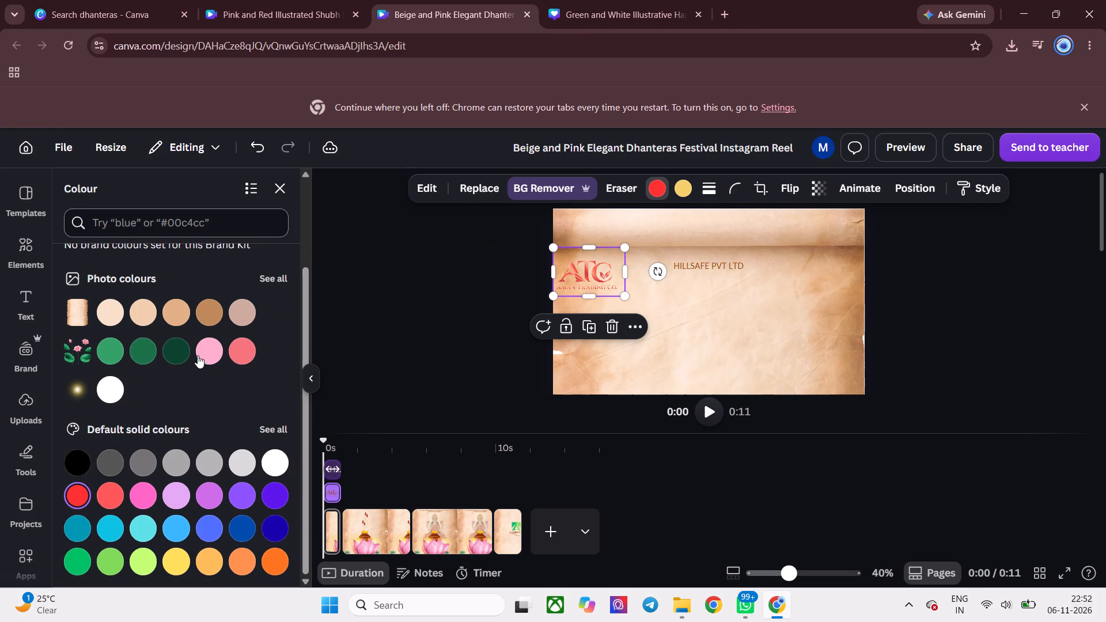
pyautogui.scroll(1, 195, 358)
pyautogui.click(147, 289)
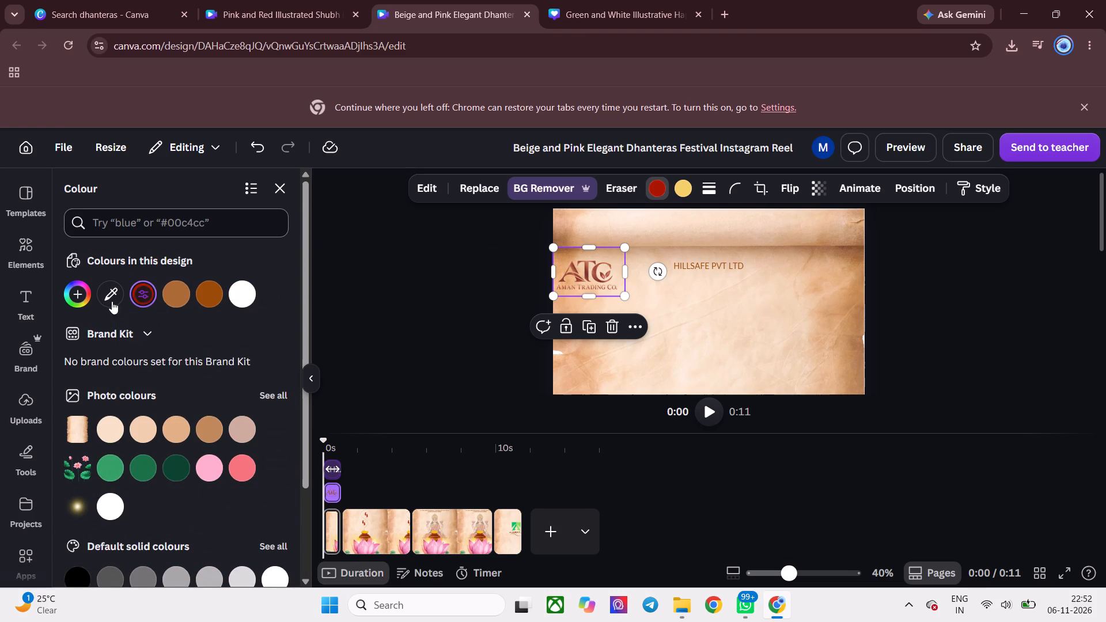
# Recolour the ATC logo on the Dhanteras Instagram reel's first page with the custom dark red #A51C0A.
pyautogui.click(81, 295)
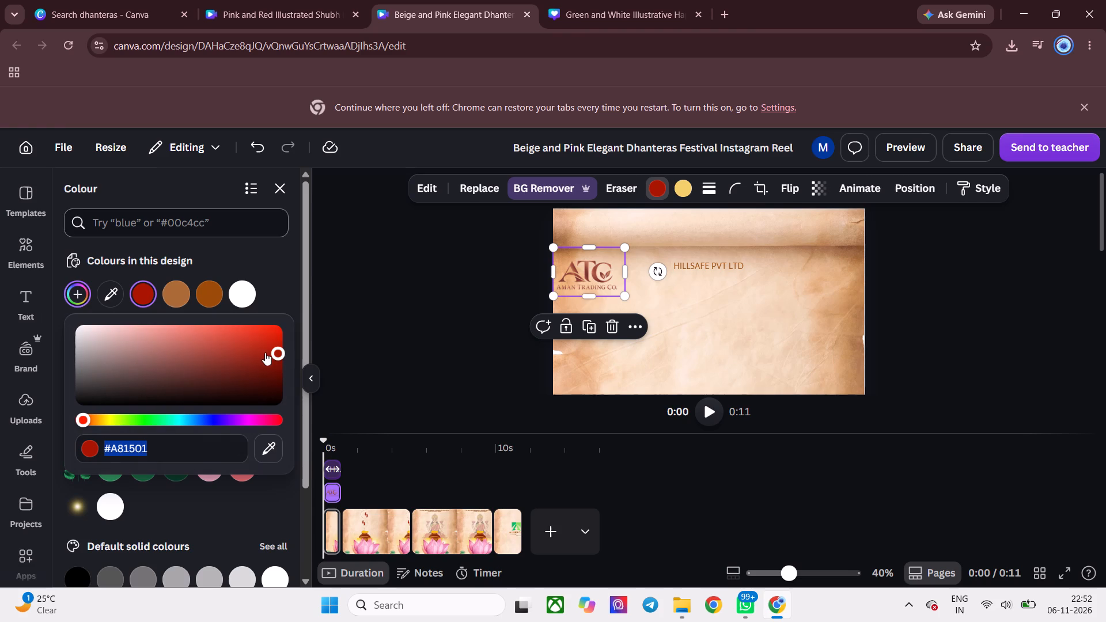
pyautogui.moveTo(277, 353); pyautogui.dragTo(253, 394)
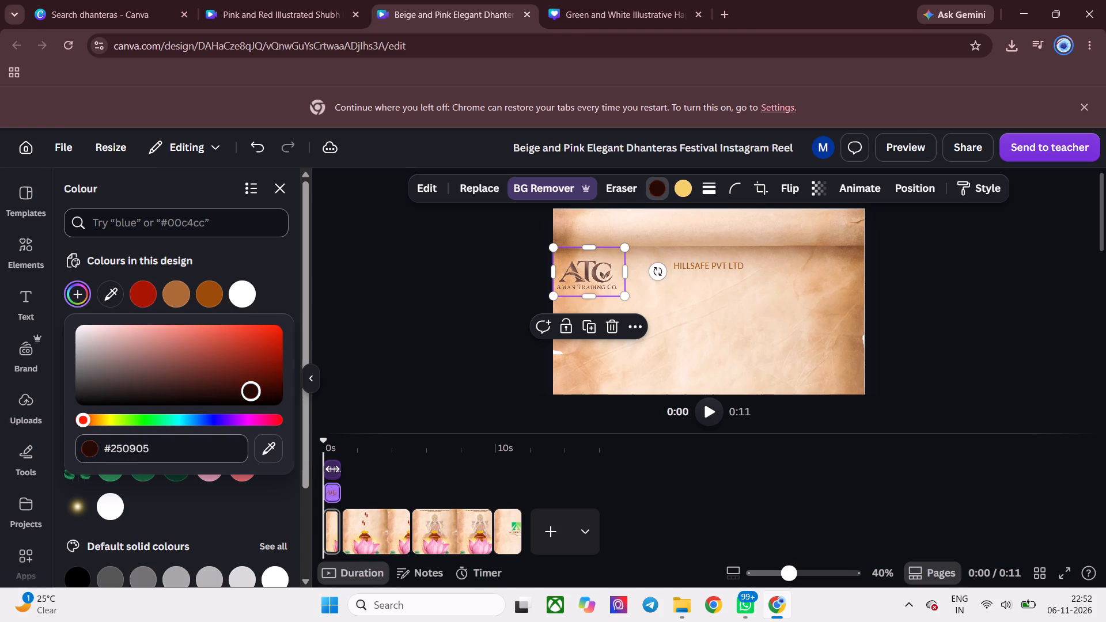
pyautogui.moveTo(253, 394); pyautogui.dragTo(275, 342)
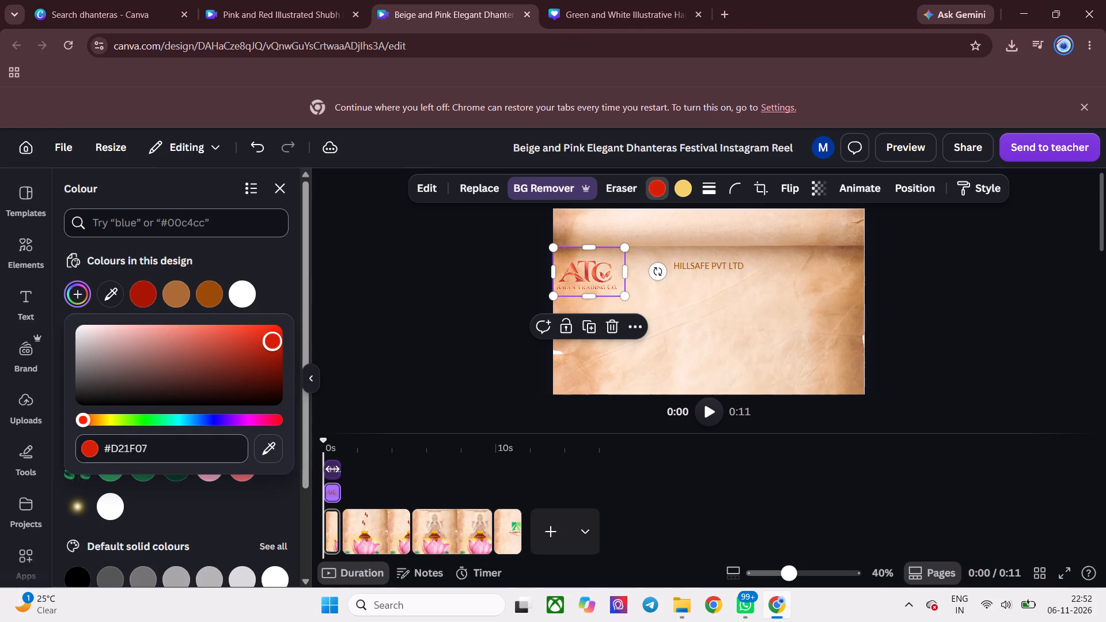
pyautogui.moveTo(275, 342); pyautogui.dragTo(273, 362)
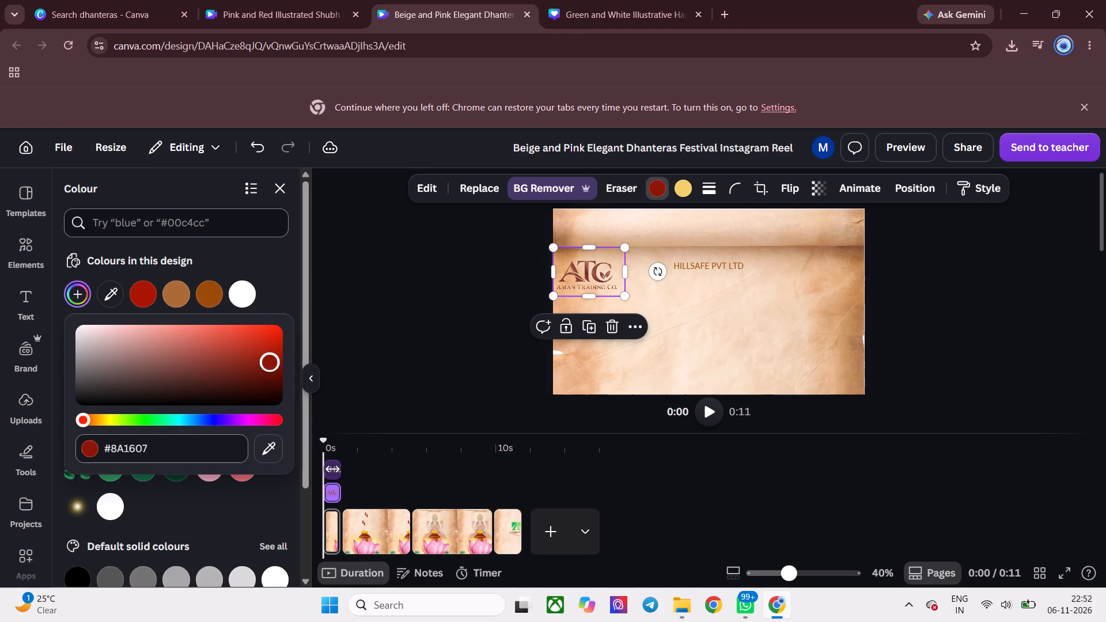
pyautogui.moveTo(273, 362); pyautogui.dragTo(268, 355)
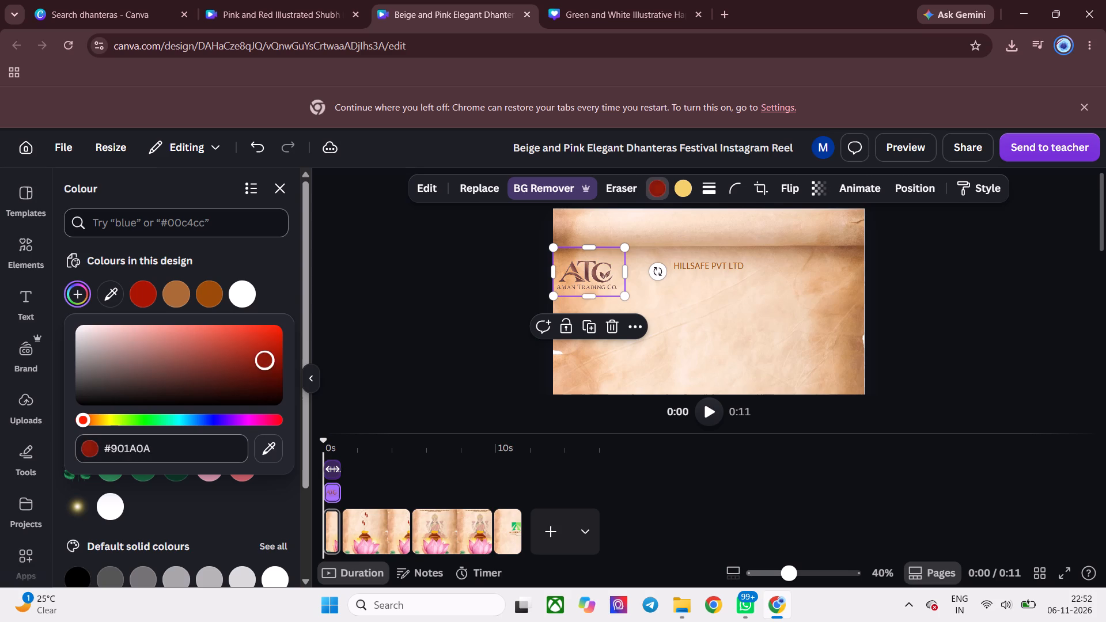
pyautogui.moveTo(268, 355); pyautogui.dragTo(272, 344)
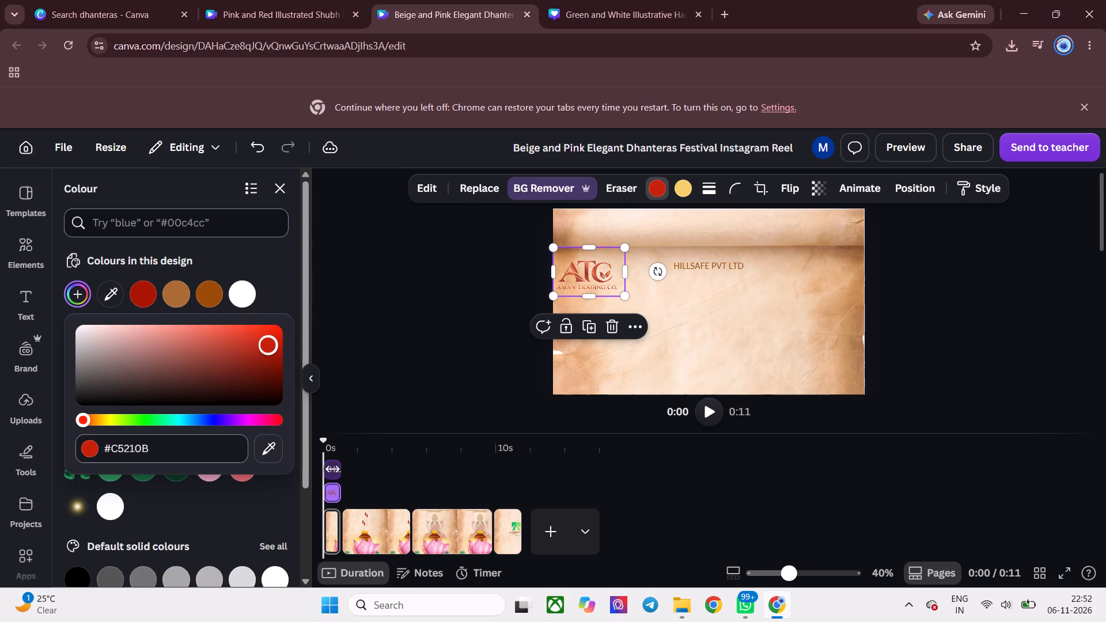
pyautogui.moveTo(272, 344); pyautogui.dragTo(275, 332)
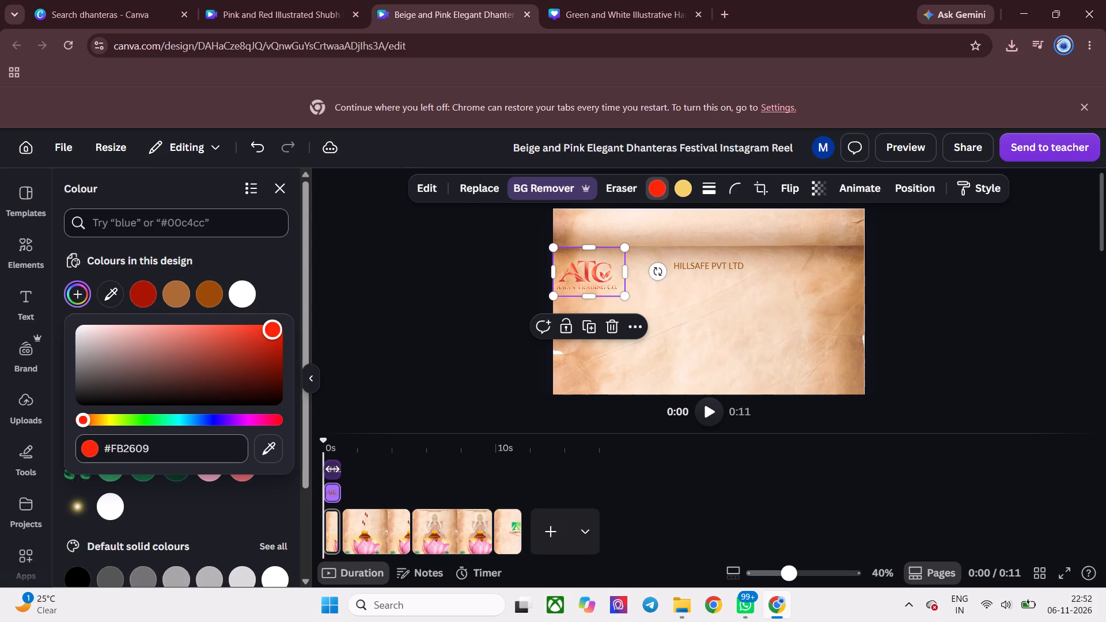
pyautogui.moveTo(275, 332); pyautogui.dragTo(271, 354)
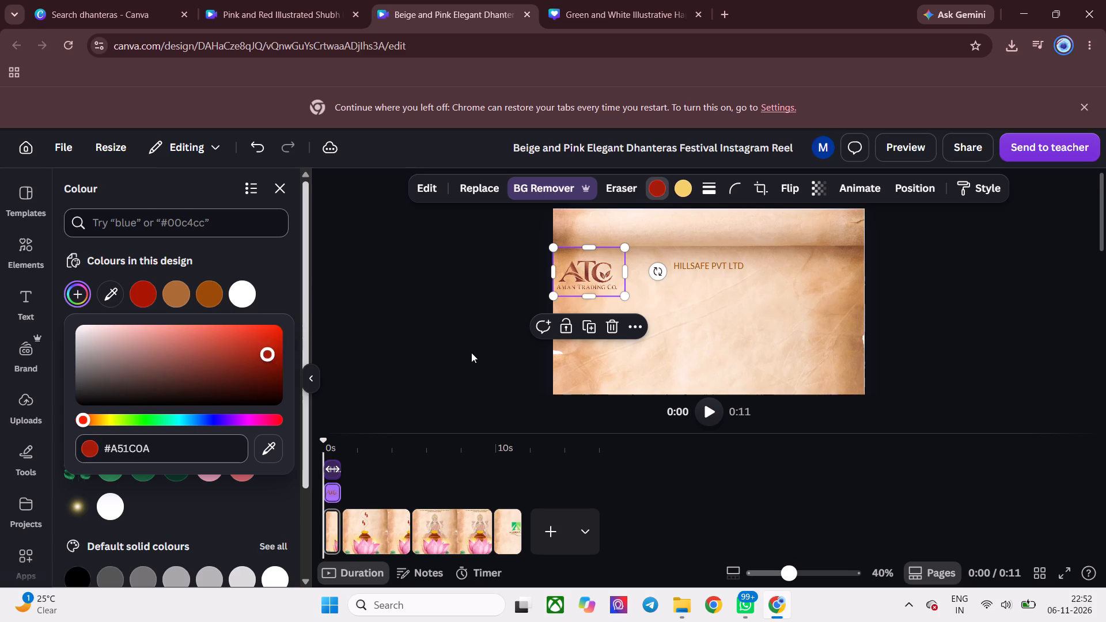
pyautogui.click(471, 352)
pyautogui.click(471, 352)
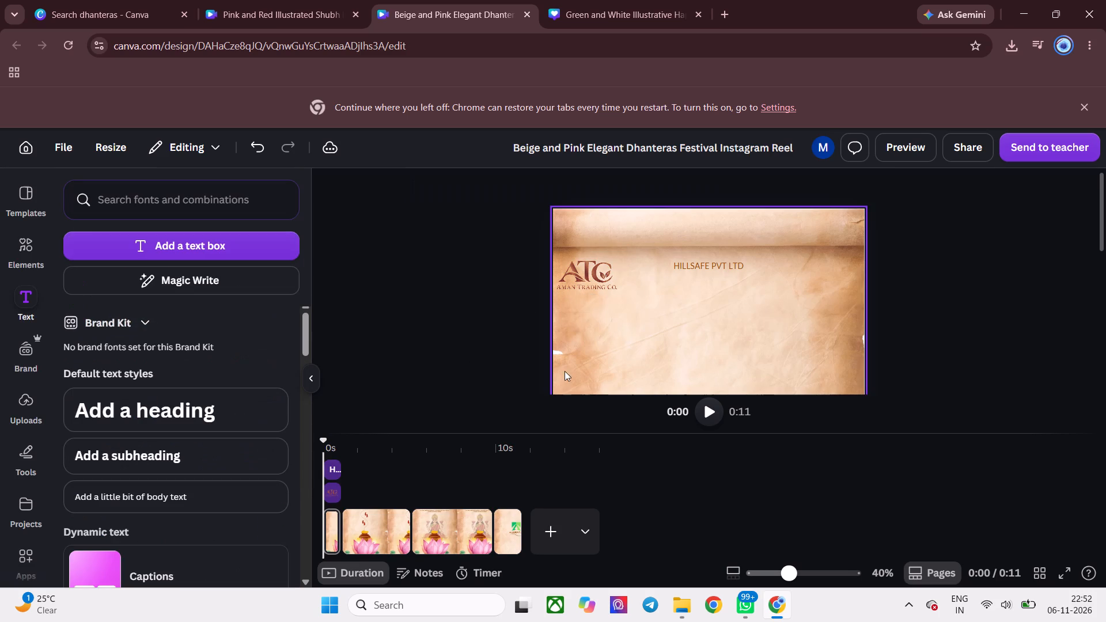
# Capture a snip of the first page's full-width strip containing the ATC logo and the HILLSAFE PVT LTD text.
pyautogui.scroll(1, 698, 335)
pyautogui.press('Print')
pyautogui.moveTo(549, 245); pyautogui.dragTo(867, 336)
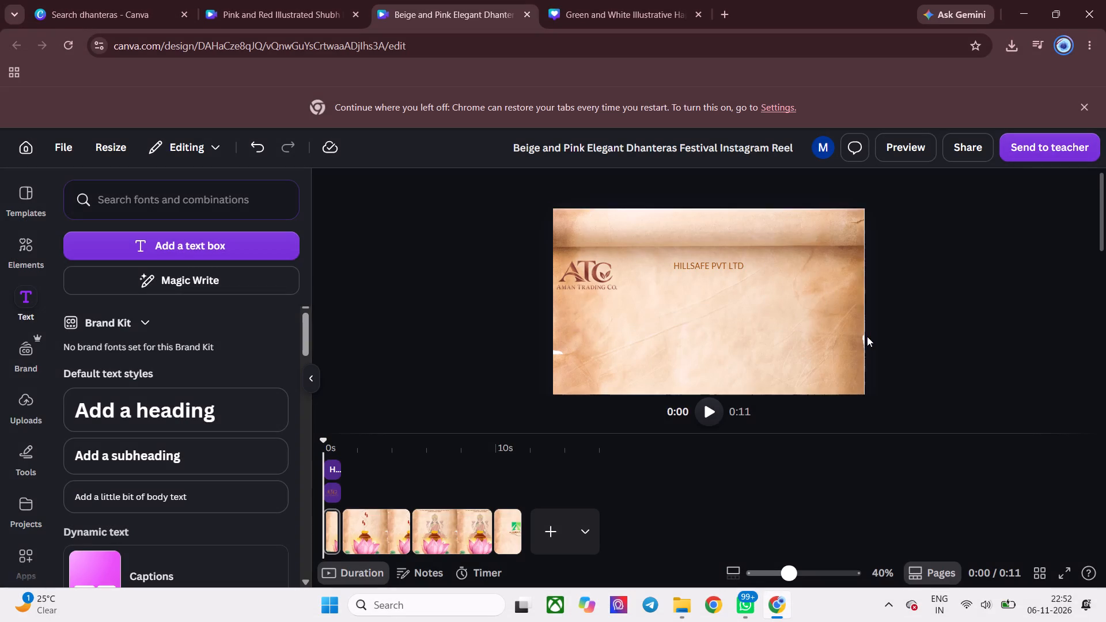
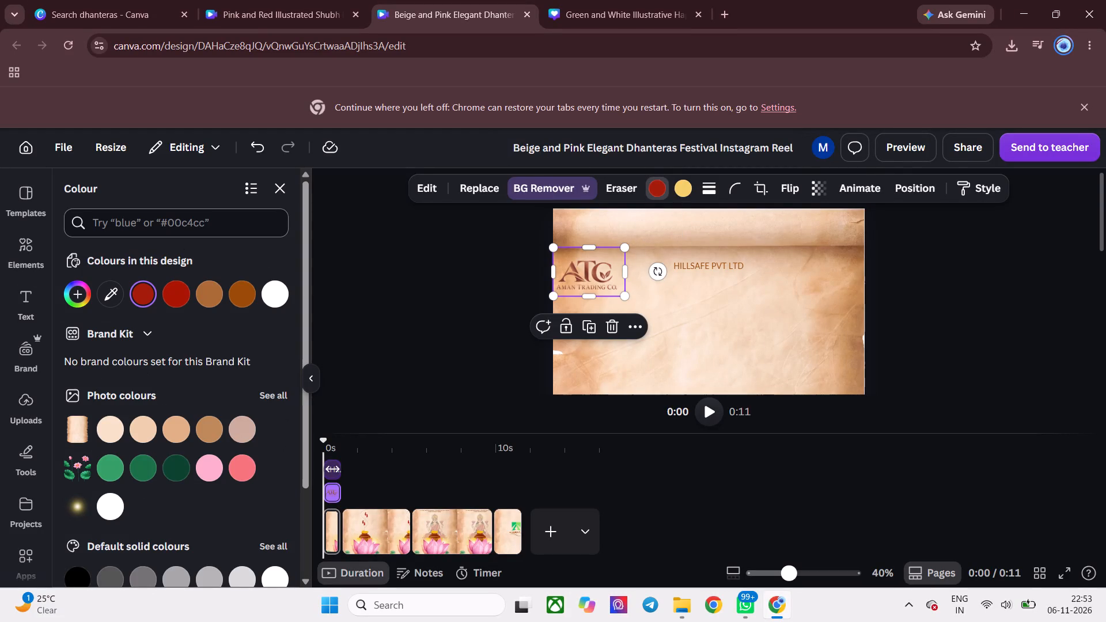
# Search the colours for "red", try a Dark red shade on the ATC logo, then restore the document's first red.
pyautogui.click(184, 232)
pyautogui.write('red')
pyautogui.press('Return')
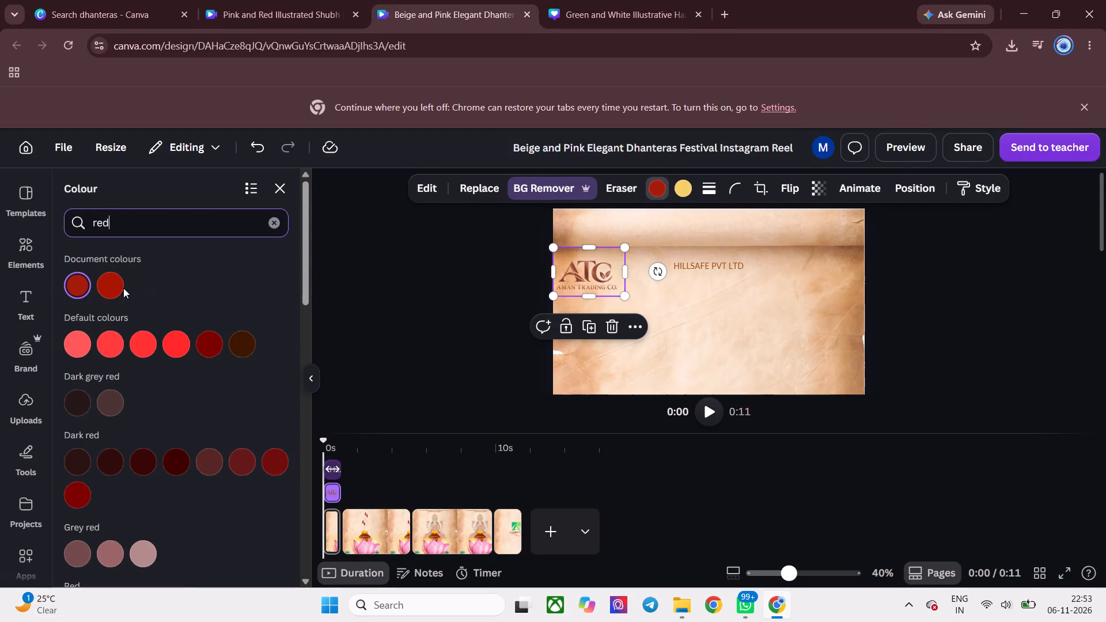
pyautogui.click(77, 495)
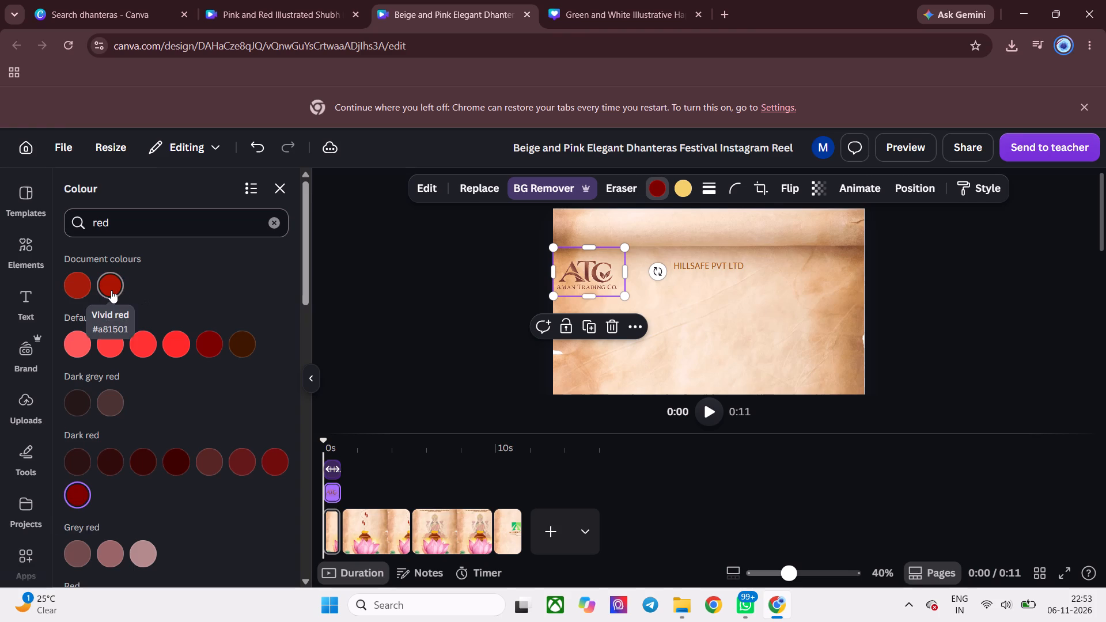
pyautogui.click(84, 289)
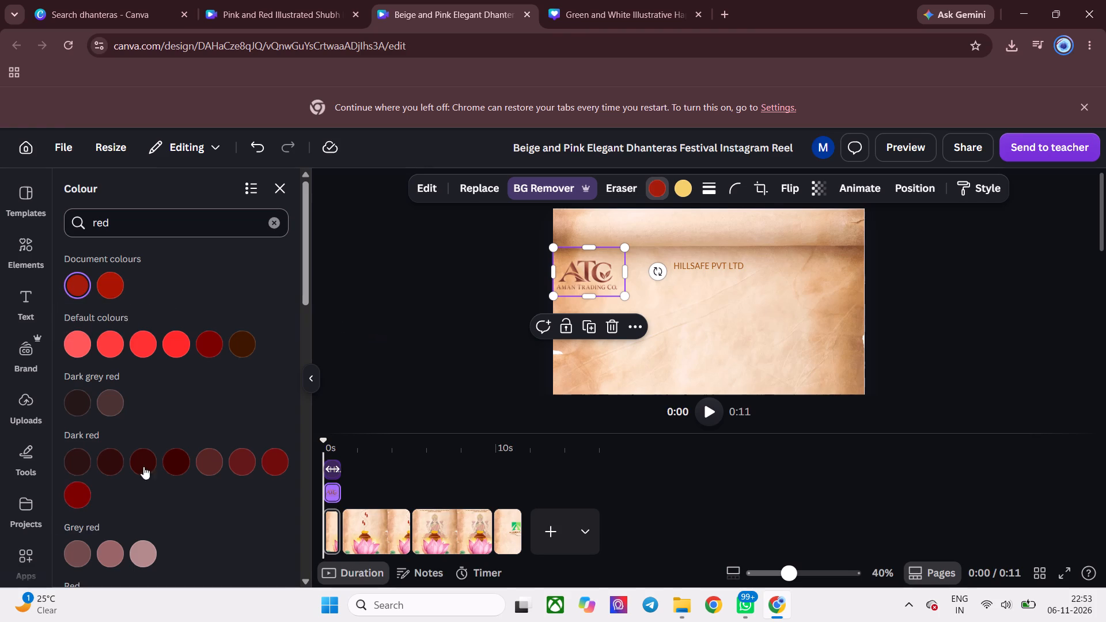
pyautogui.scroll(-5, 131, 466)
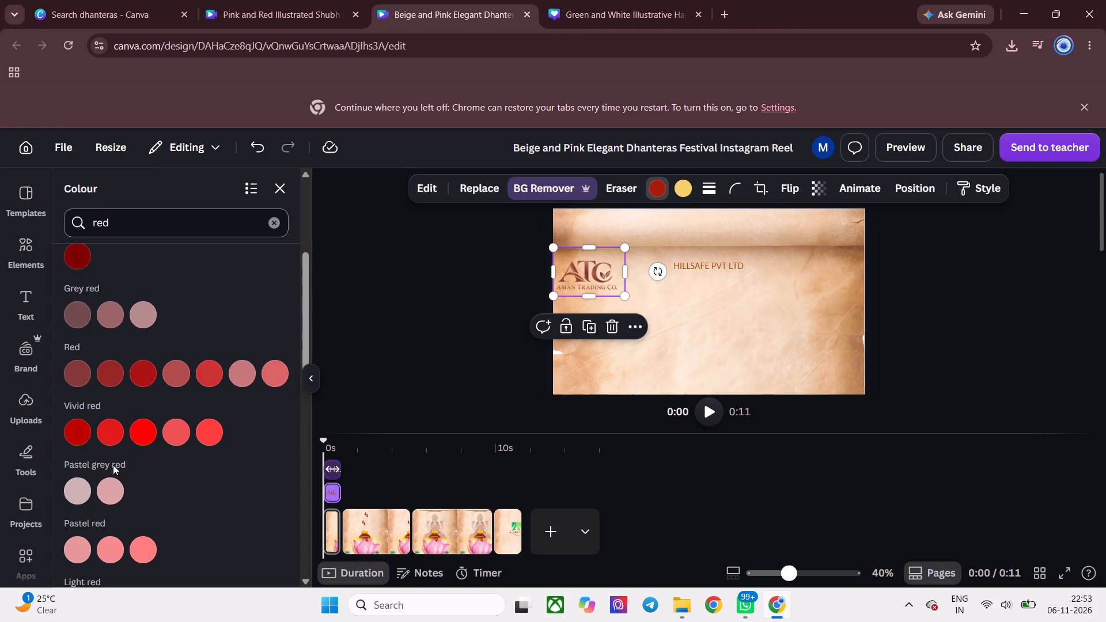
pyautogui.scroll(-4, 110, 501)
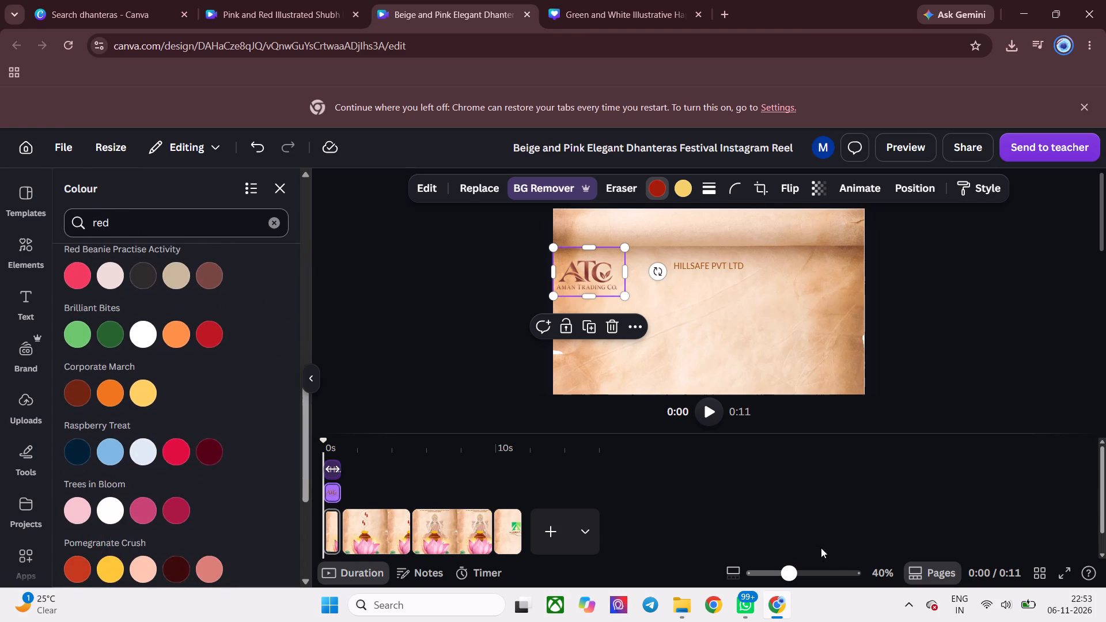
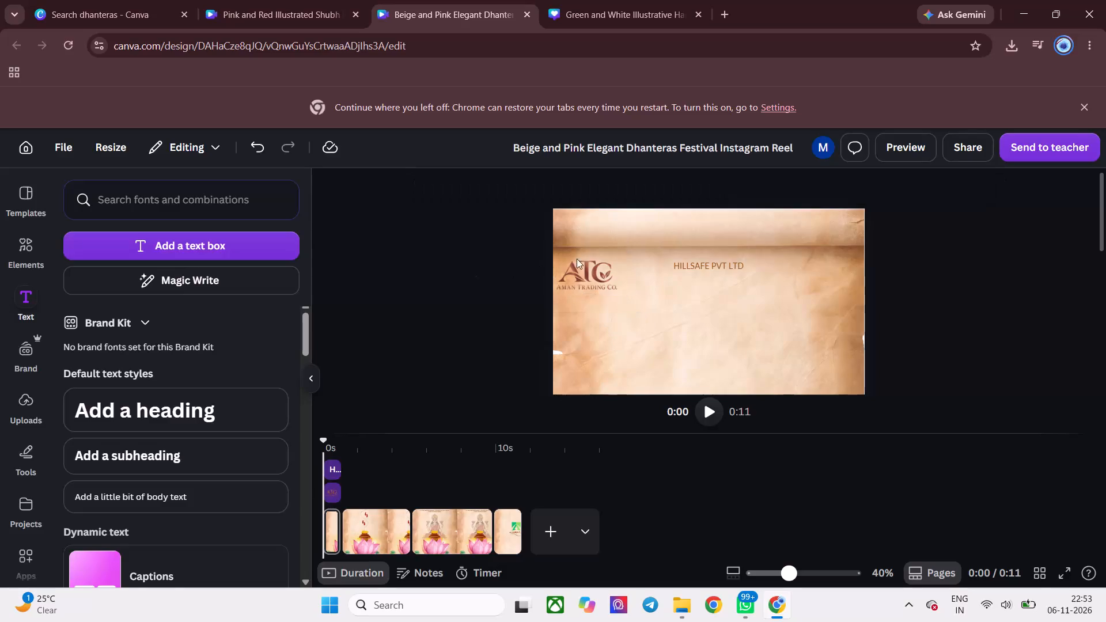
# Open the "HILLSAFE PVT LTD" text beside the ATC logo on the first page for editing.
pyautogui.doubleClick(720, 263)
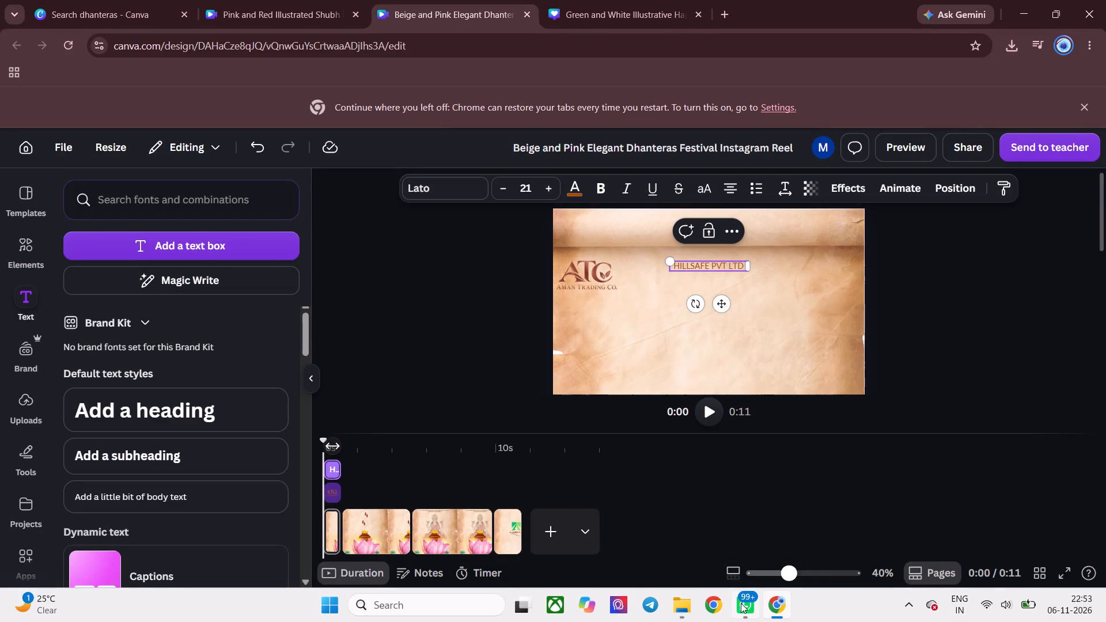
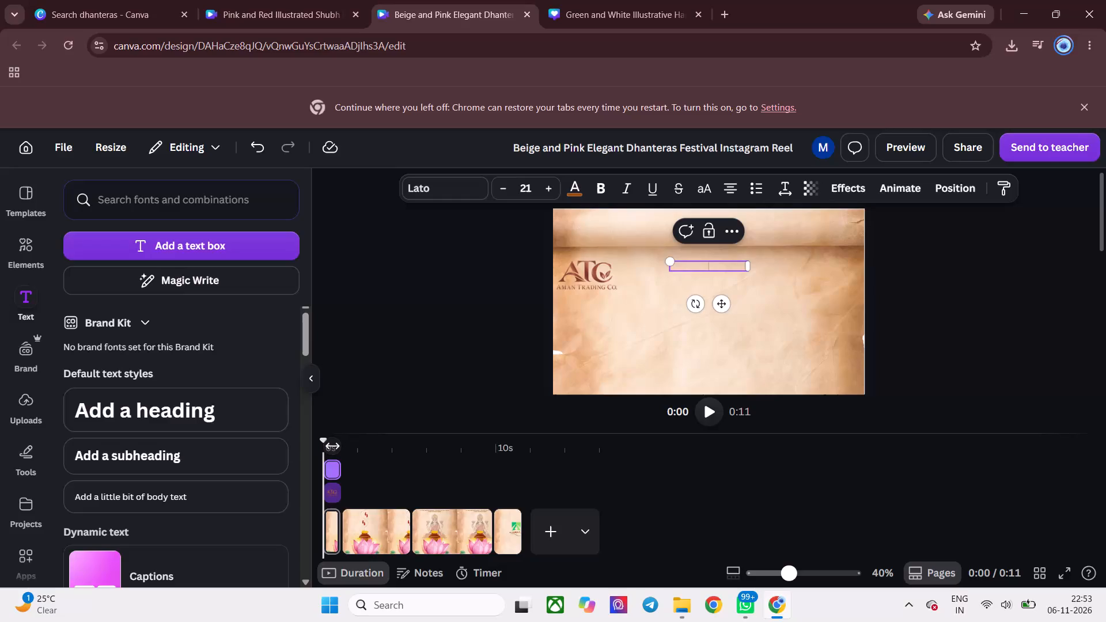
# Finish editing the company text and preview the reel's opening pages.
pyautogui.click(641, 309)
pyautogui.scroll(-6, 641, 309)
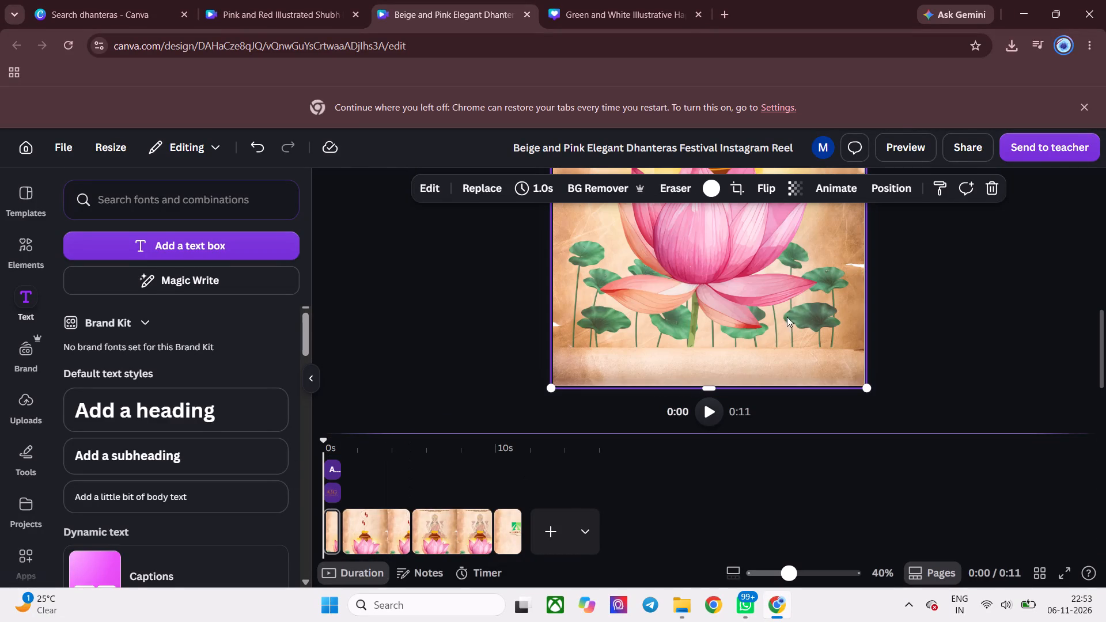
pyautogui.click(907, 146)
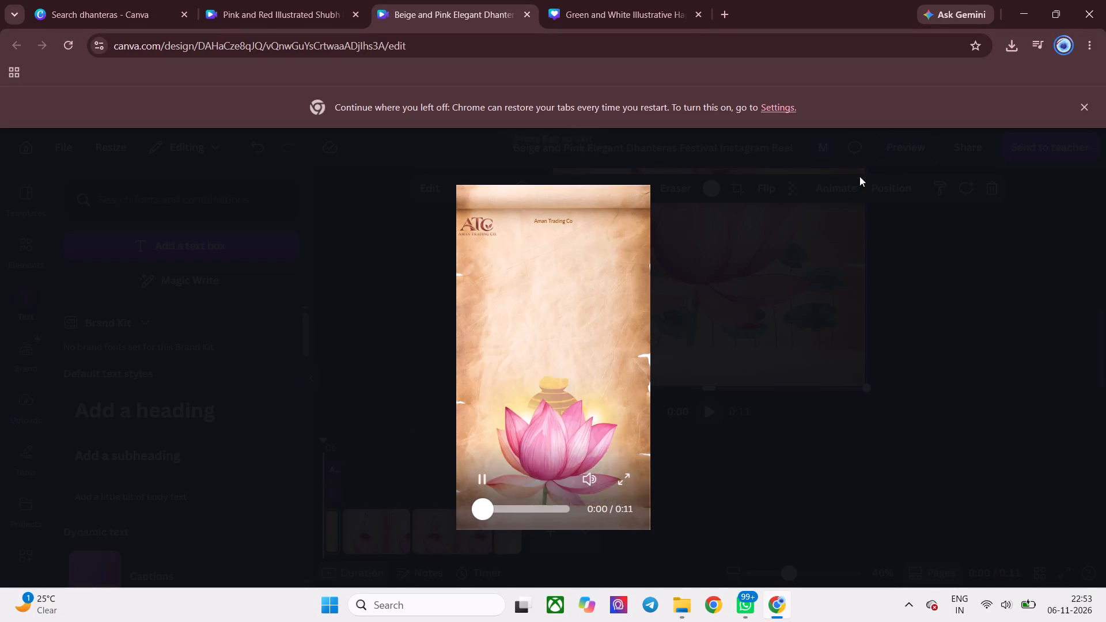
pyautogui.click(729, 309)
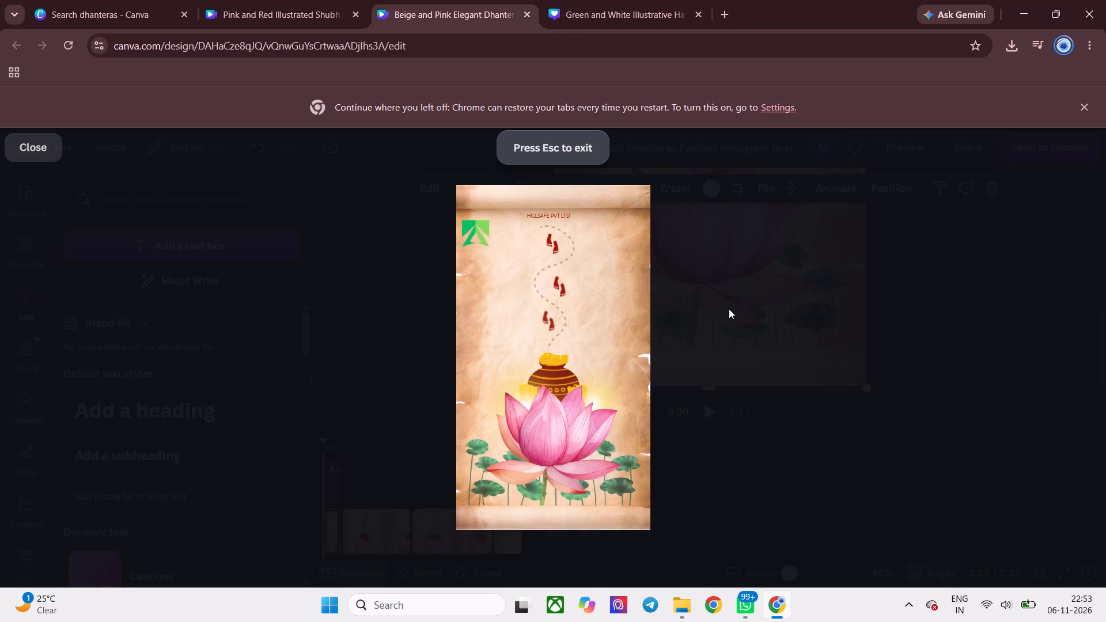
# Replace the green logo on the second page with the uploaded gold ATC logo.
pyautogui.click(380, 547)
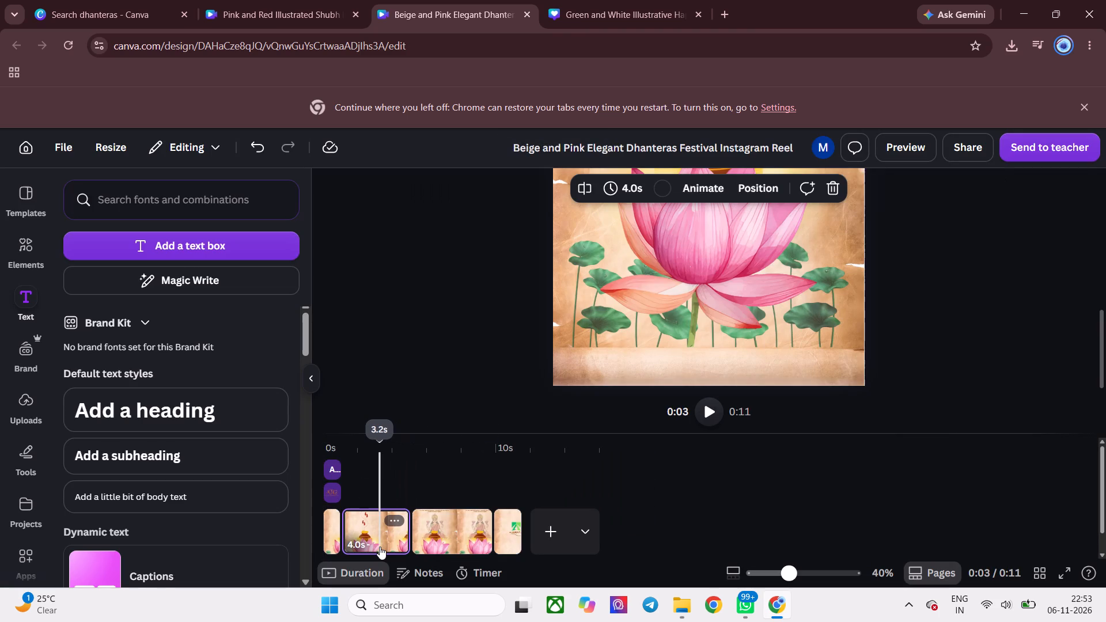
pyautogui.scroll(2, 572, 443)
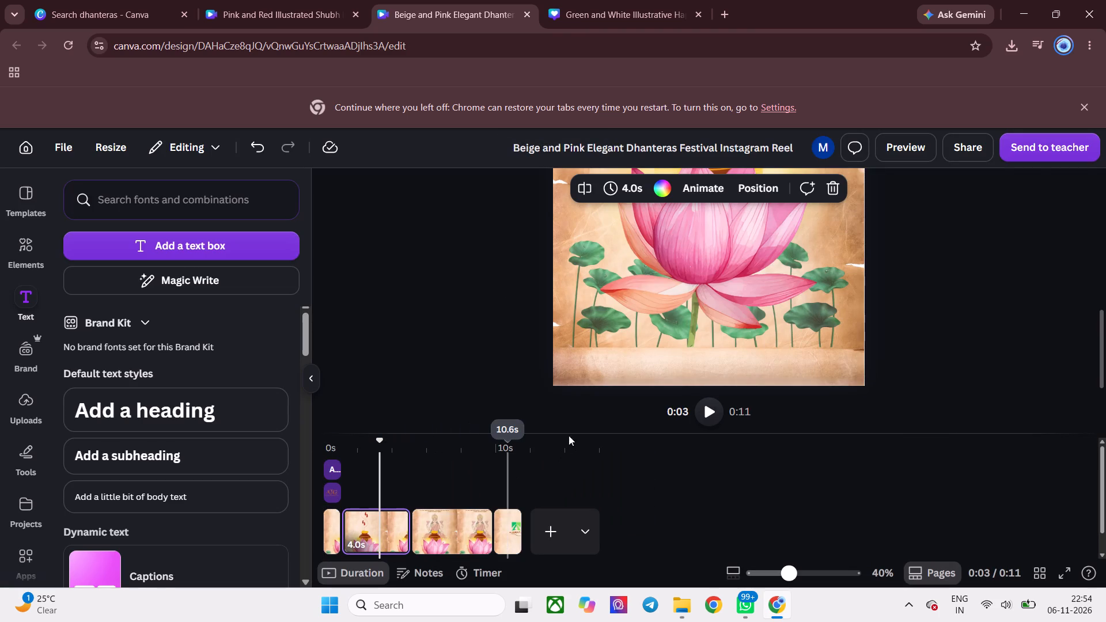
pyautogui.scroll(3, 490, 255)
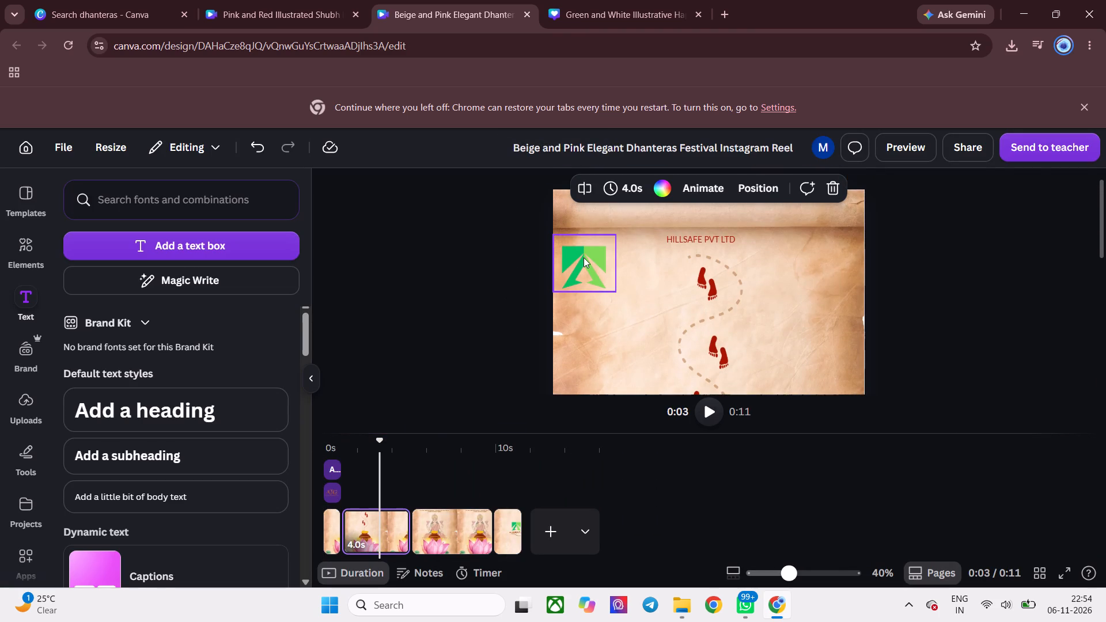
pyautogui.click(584, 257)
pyautogui.click(503, 183)
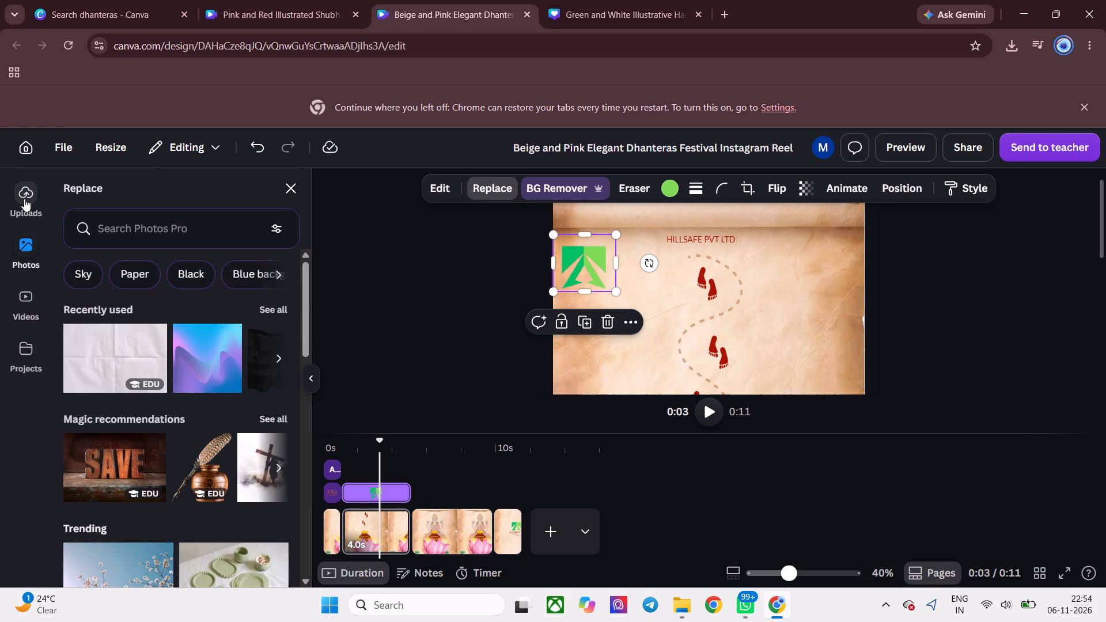
pyautogui.click(24, 199)
pyautogui.click(119, 519)
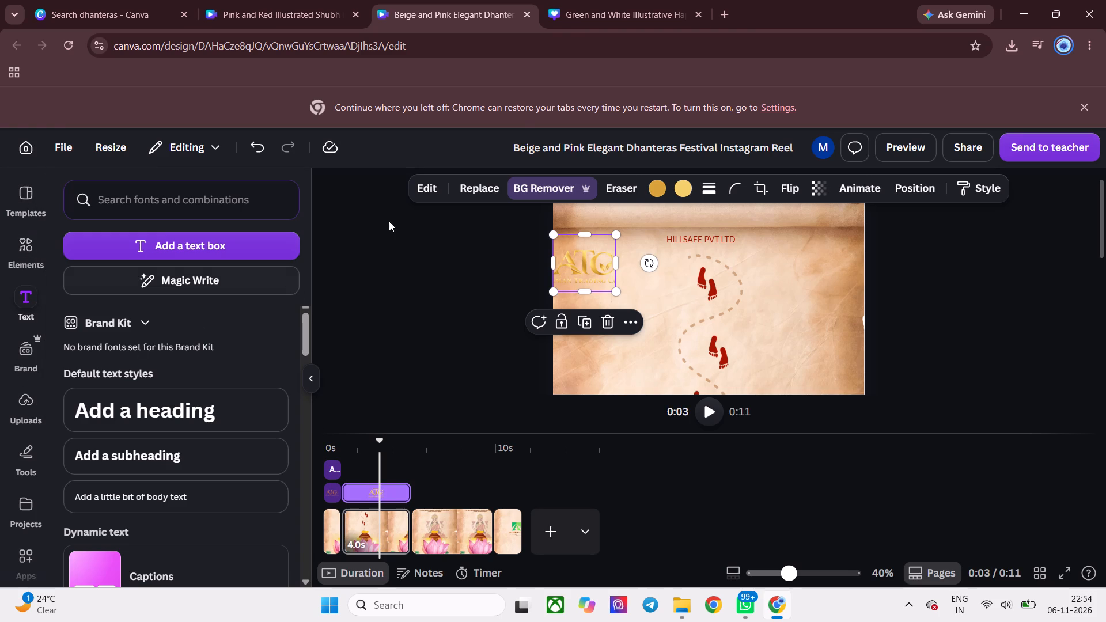
# Recolour the main gold of the second page's ATC logo to the brighter red from the document colours.
pyautogui.click(661, 183)
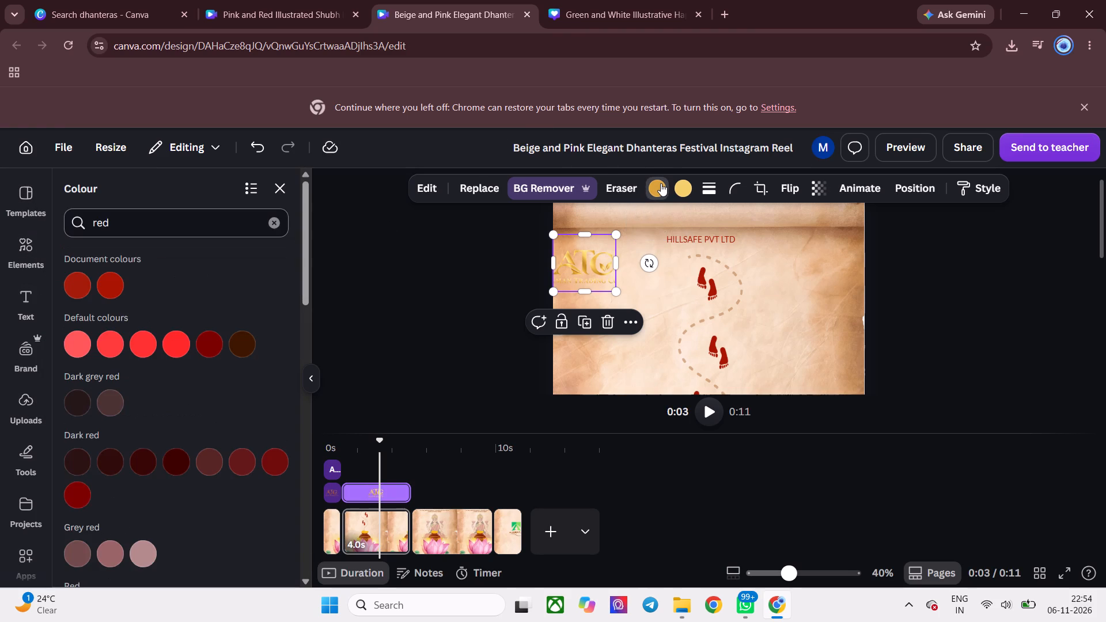
pyautogui.click(107, 286)
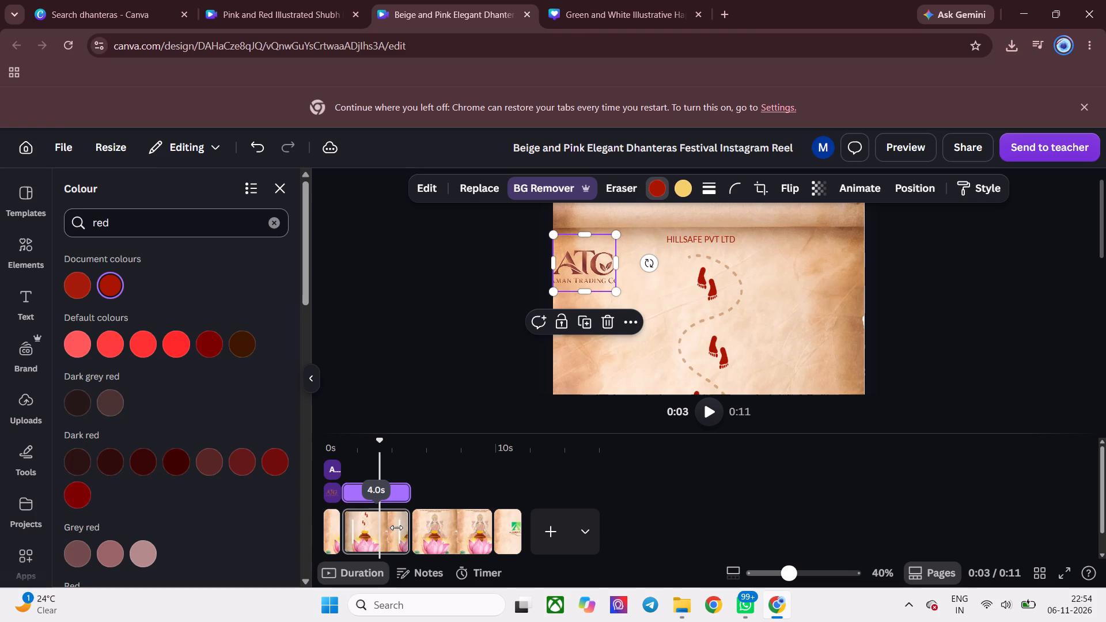
pyautogui.click(450, 335)
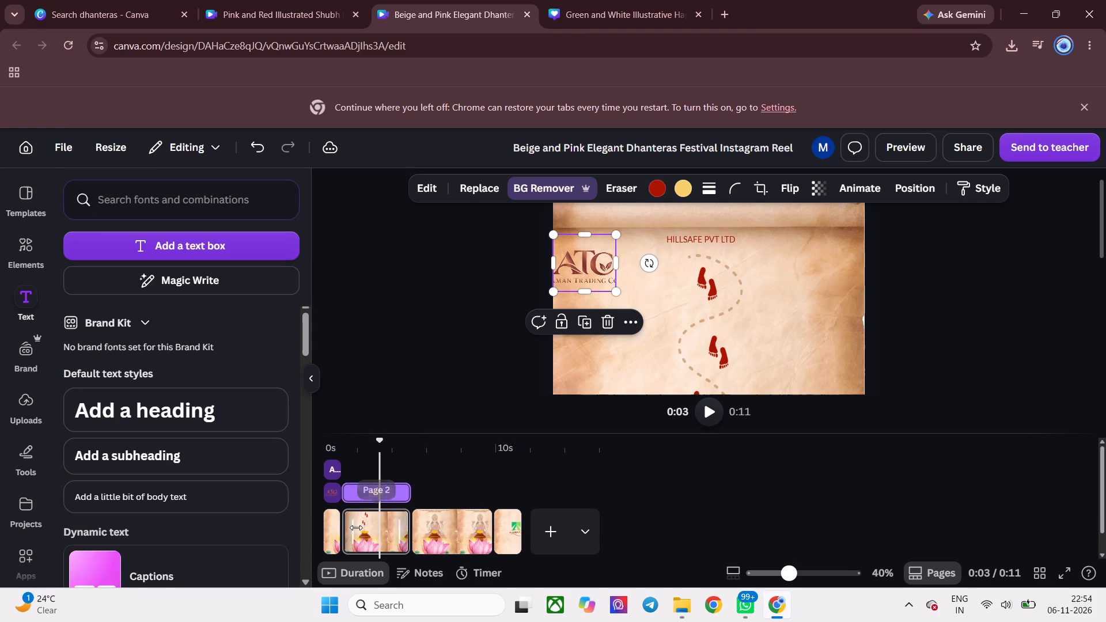
# Check which red is applied to the ATC logo on the first page.
pyautogui.click(331, 525)
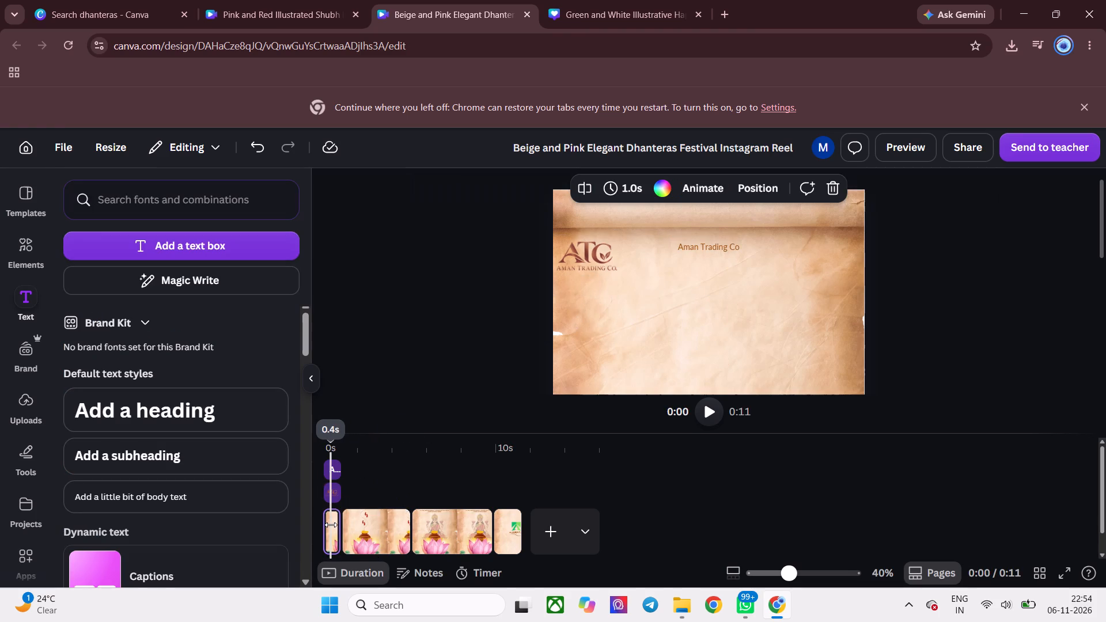
pyautogui.click(605, 259)
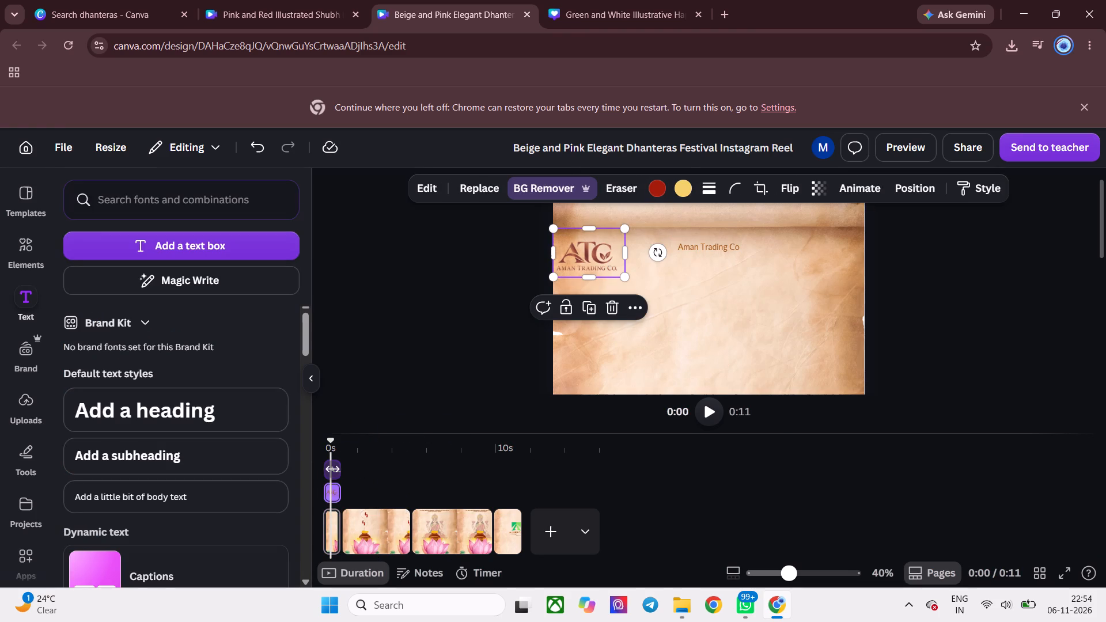
pyautogui.click(654, 194)
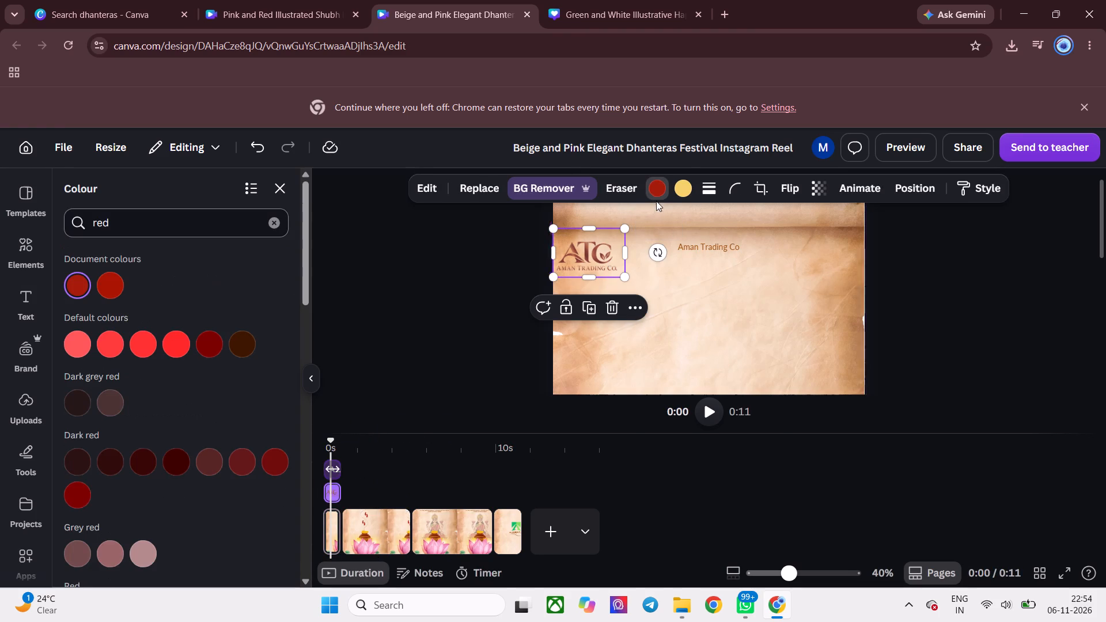
pyautogui.click(657, 198)
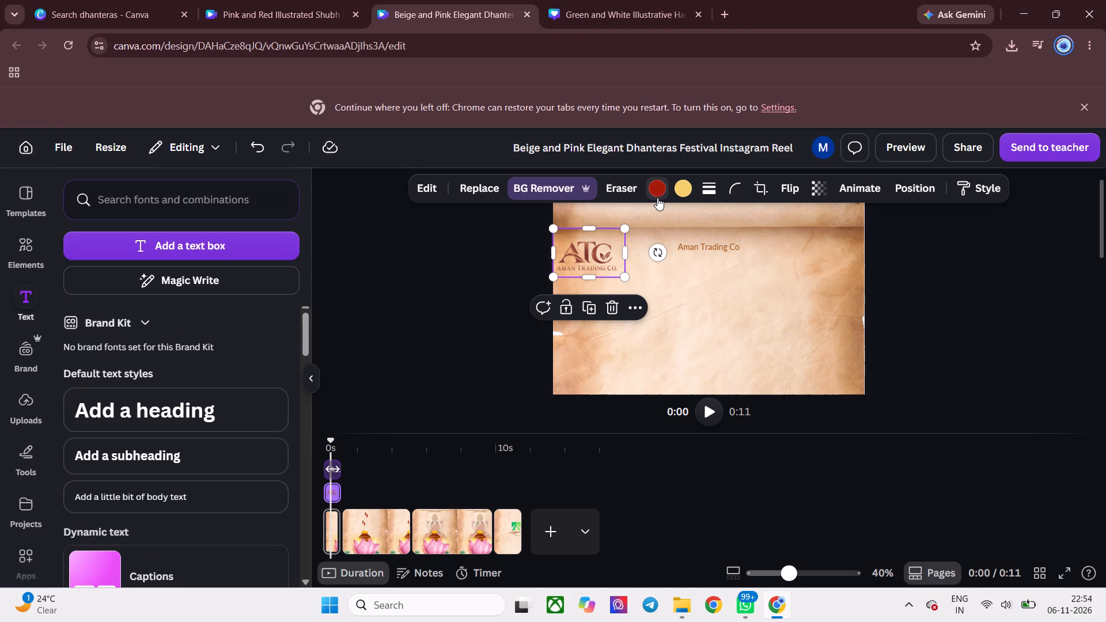
pyautogui.click(657, 198)
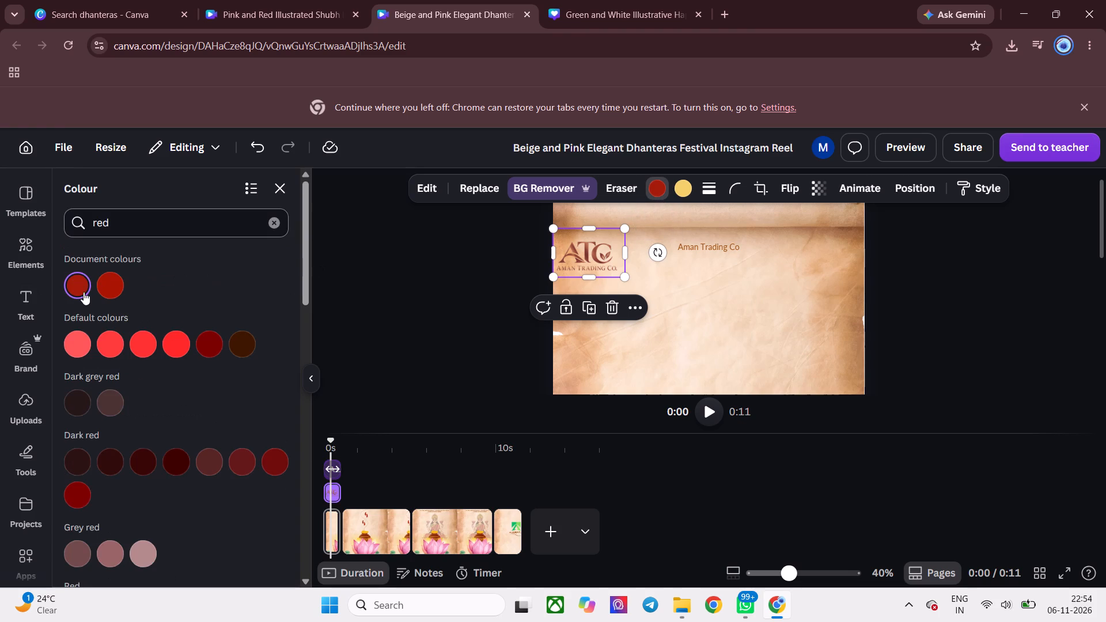
# Preview the reel to compare the ATC logos on the first and second pages.
pyautogui.click(909, 149)
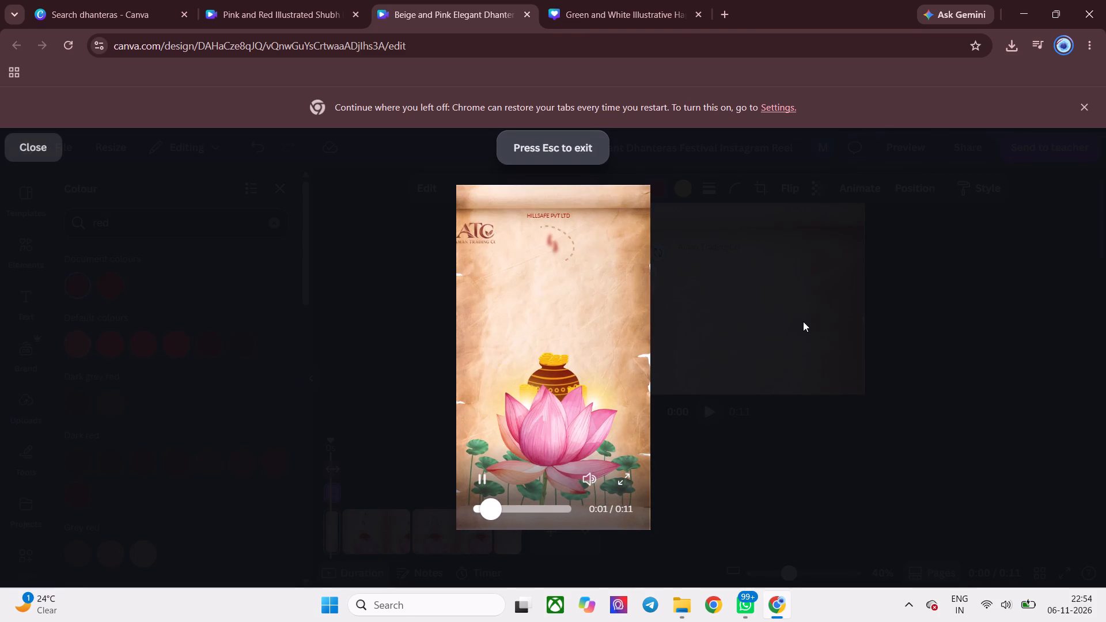
pyautogui.click(878, 299)
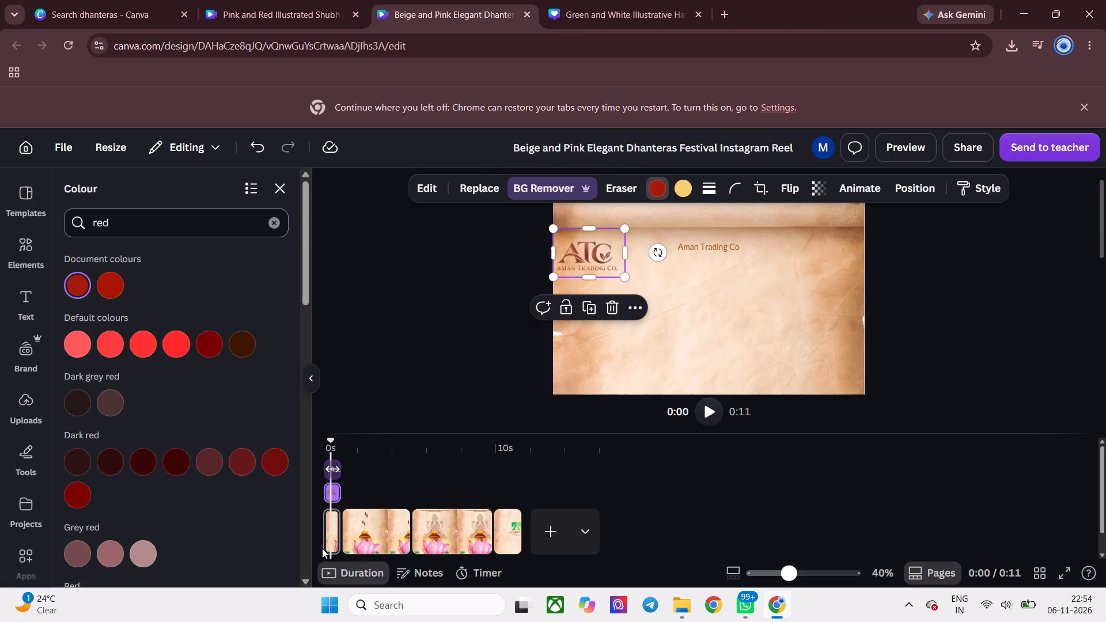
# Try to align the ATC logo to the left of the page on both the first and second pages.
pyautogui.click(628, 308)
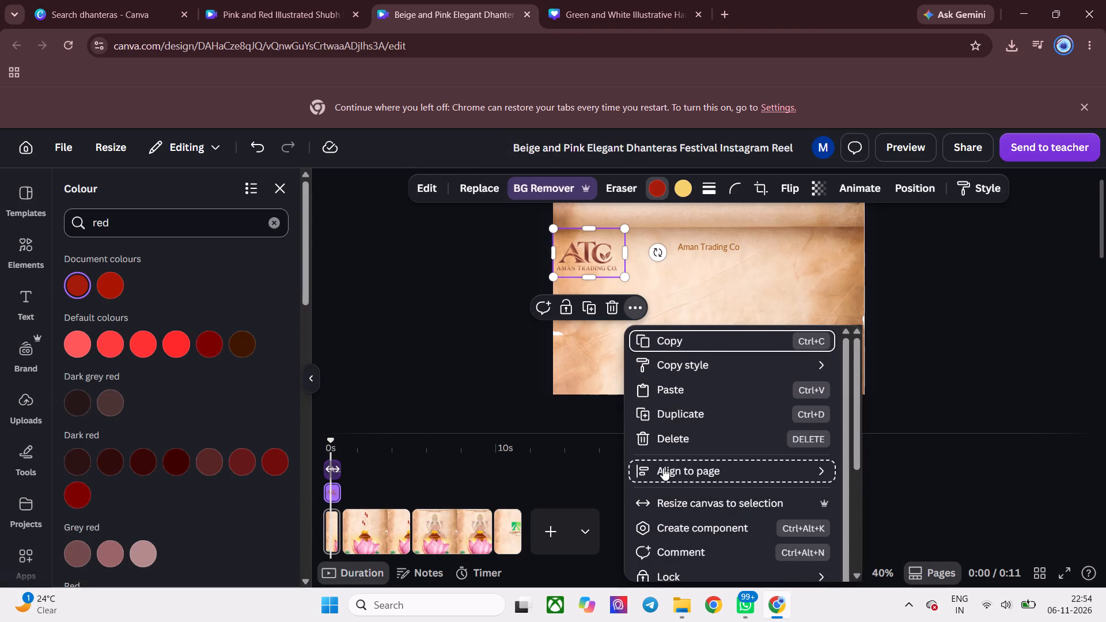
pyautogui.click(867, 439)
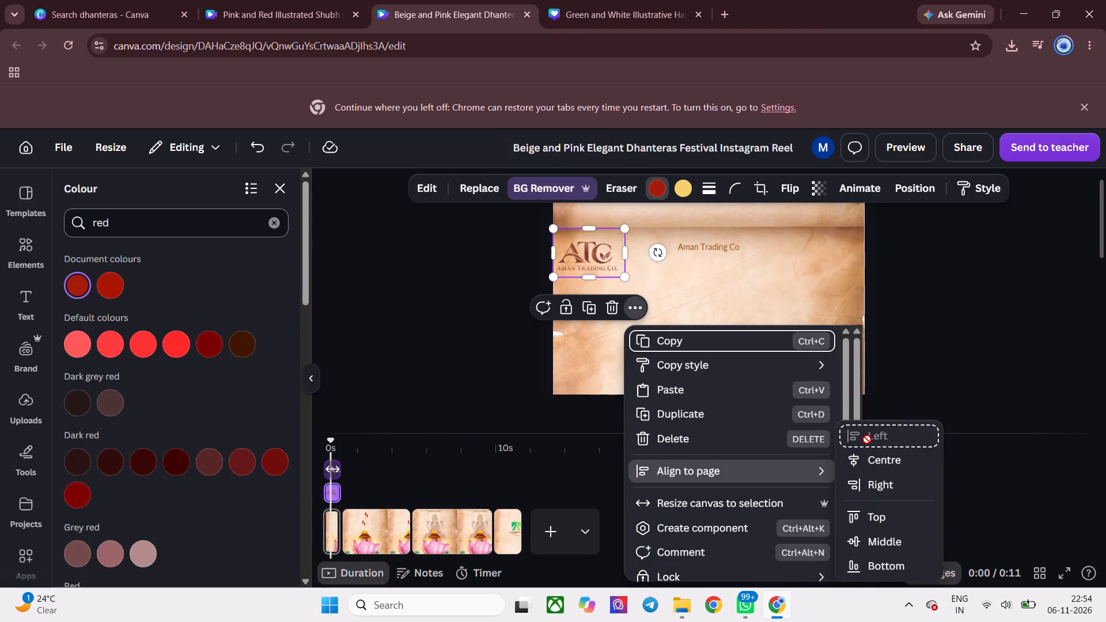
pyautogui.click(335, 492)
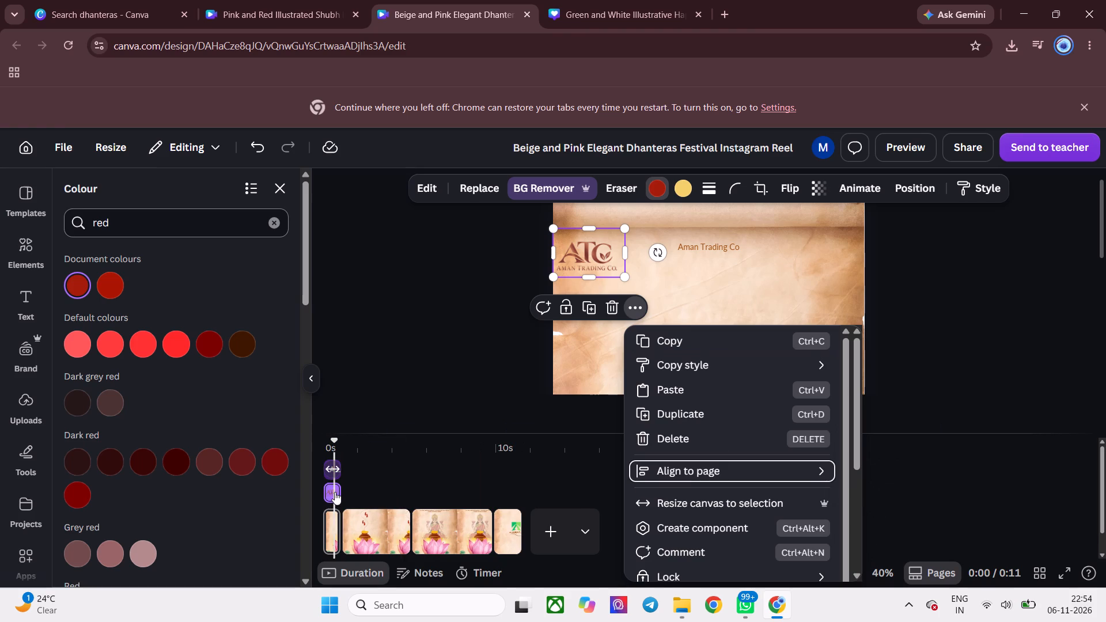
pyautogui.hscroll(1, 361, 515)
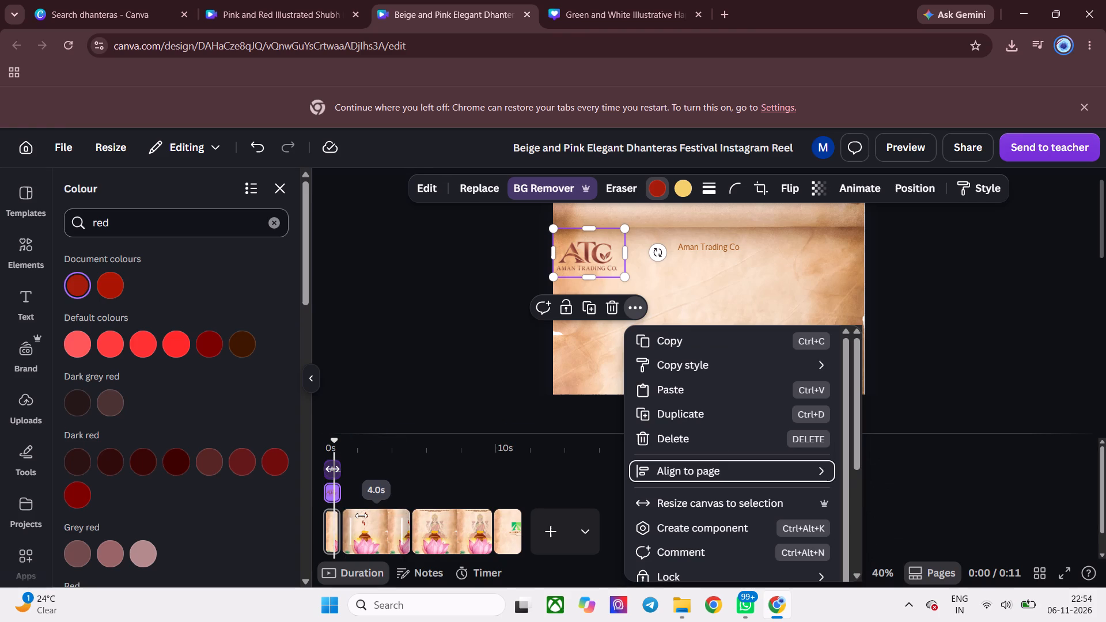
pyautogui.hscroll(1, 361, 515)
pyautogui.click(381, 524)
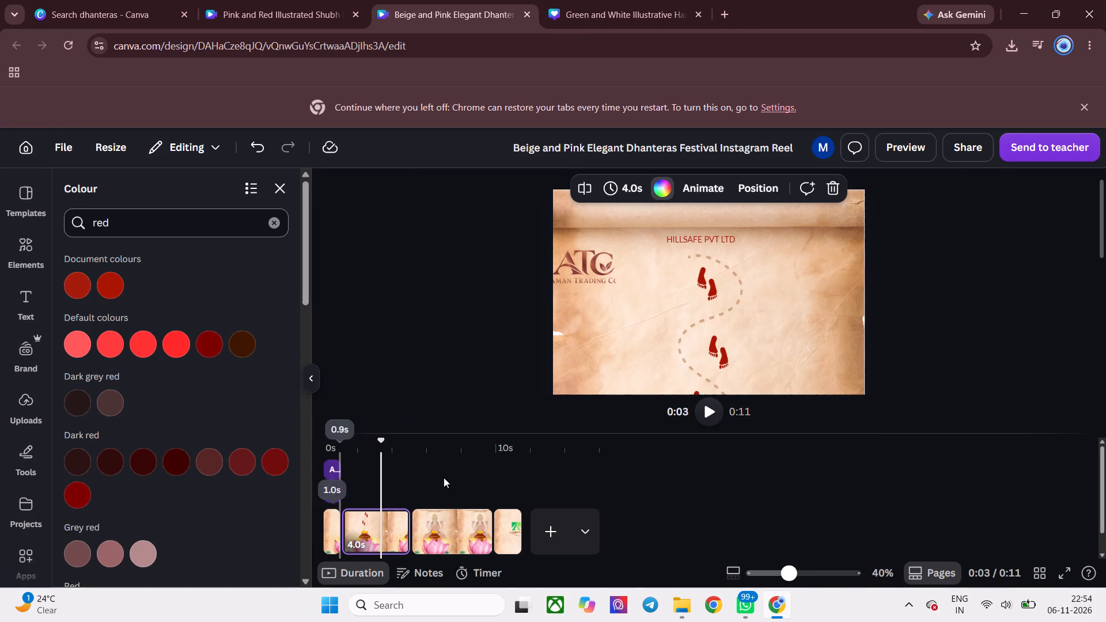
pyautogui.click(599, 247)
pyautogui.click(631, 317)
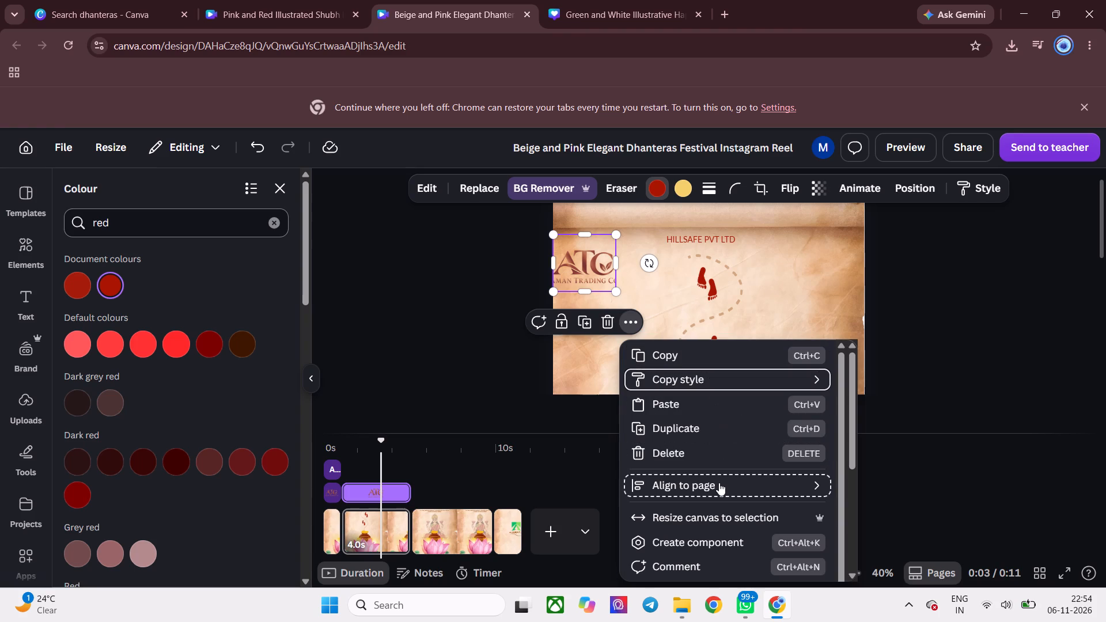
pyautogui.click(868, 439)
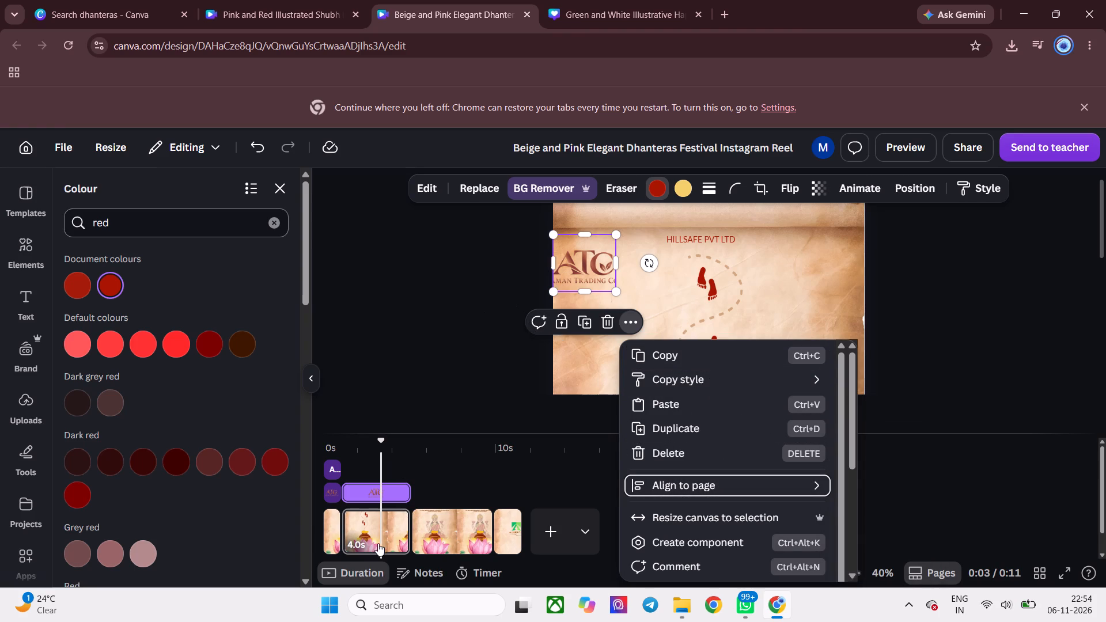
# Using the first page's logo as reference, shift the second page's ATC logo slightly right and widen its frame to uncover the cropped company name.
pyautogui.click(334, 533)
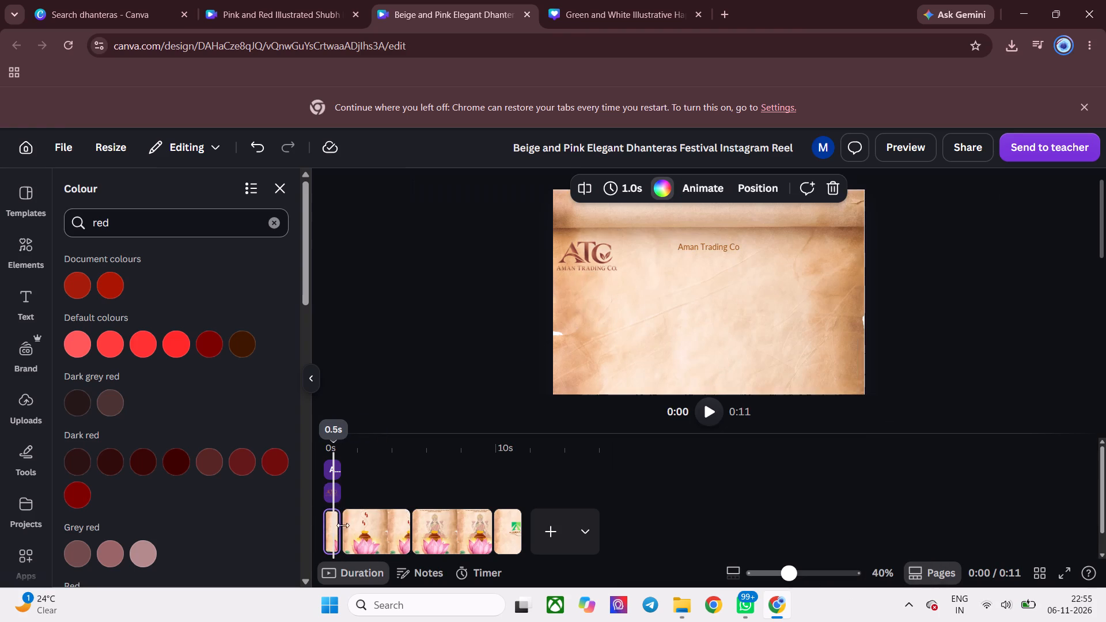
pyautogui.click(596, 257)
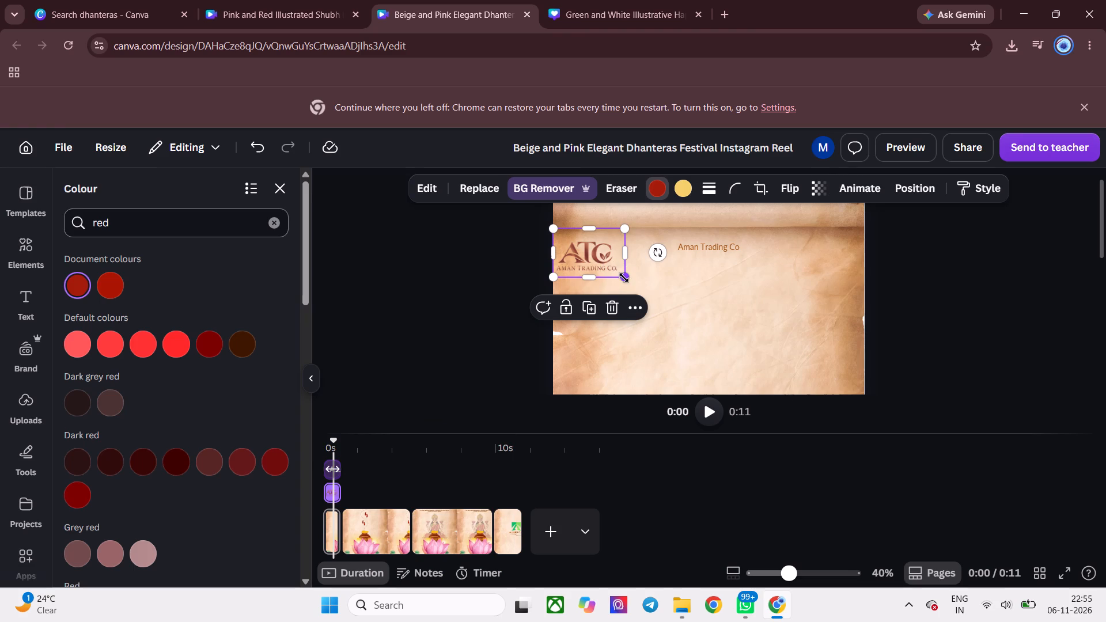
pyautogui.click(375, 521)
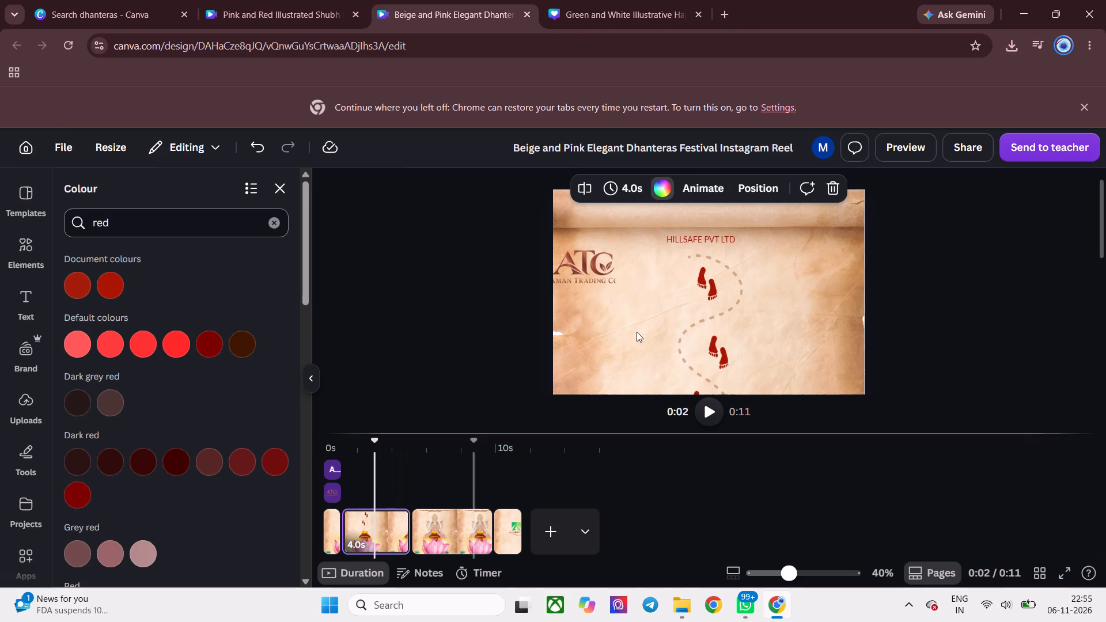
pyautogui.click(599, 277)
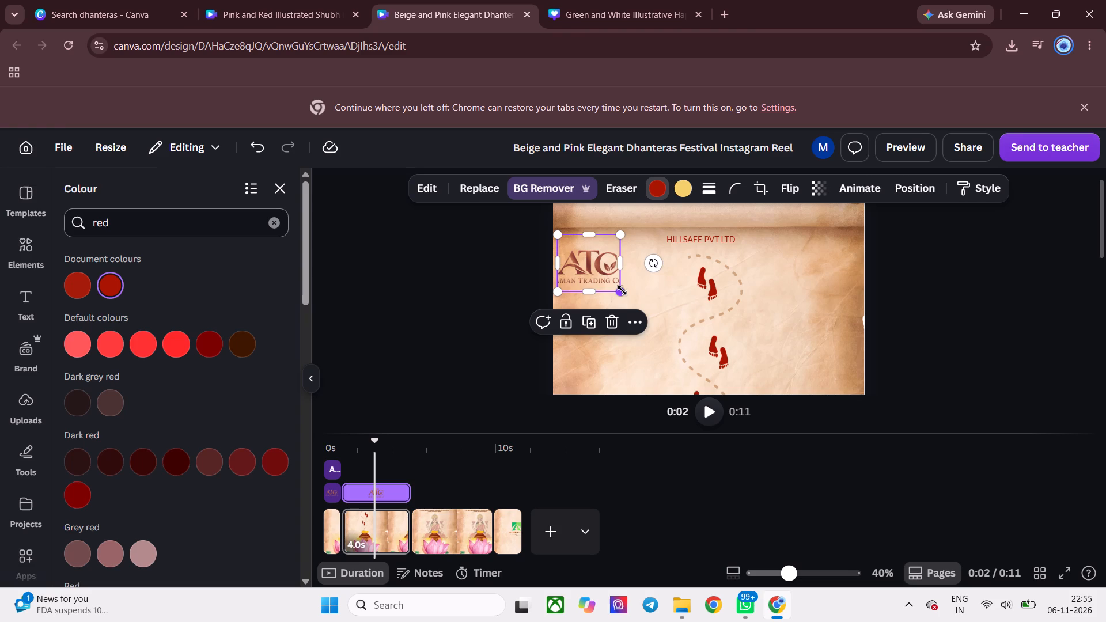
pyautogui.moveTo(621, 269); pyautogui.dragTo(632, 266)
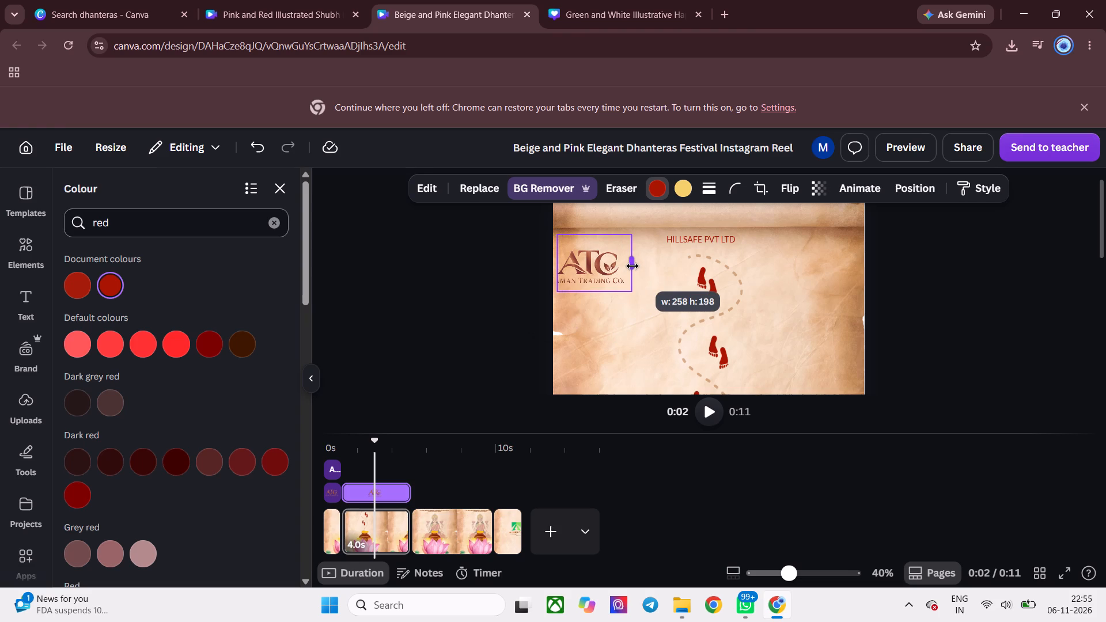
pyautogui.moveTo(632, 266); pyautogui.dragTo(628, 266)
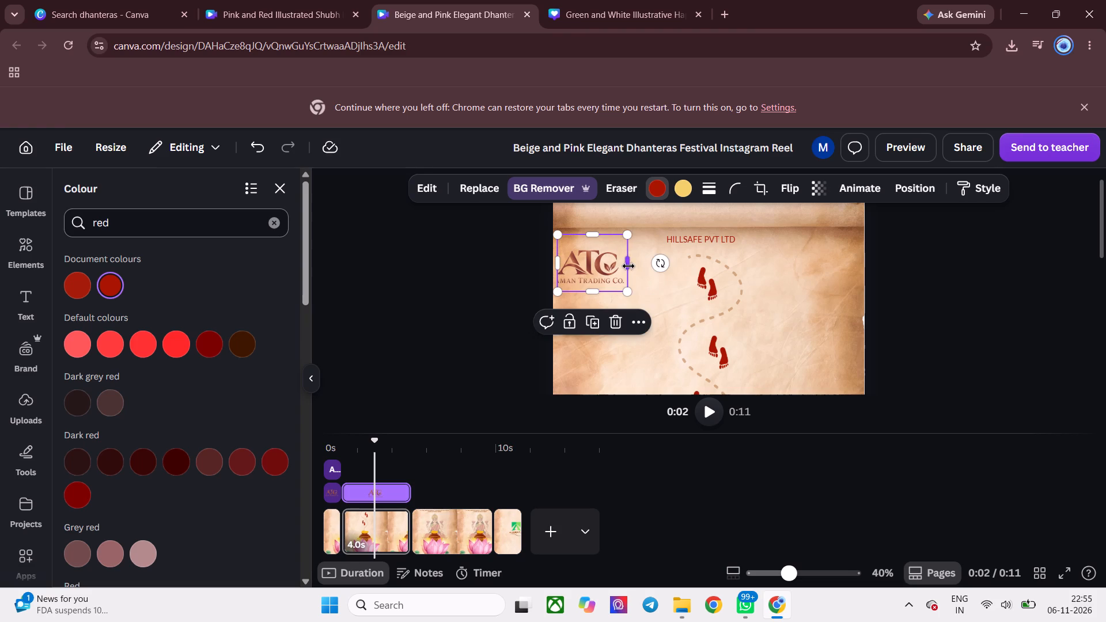
# Preview the whole reel, replay it from the start to check the logo's placement, and return to the second page.
pyautogui.click(888, 142)
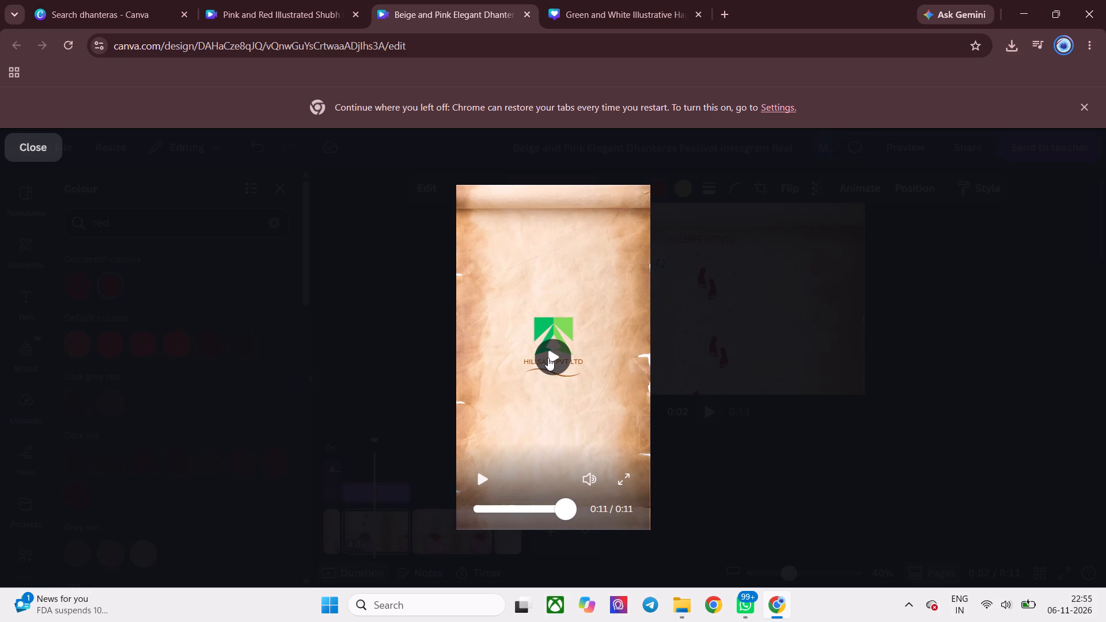
pyautogui.click(548, 358)
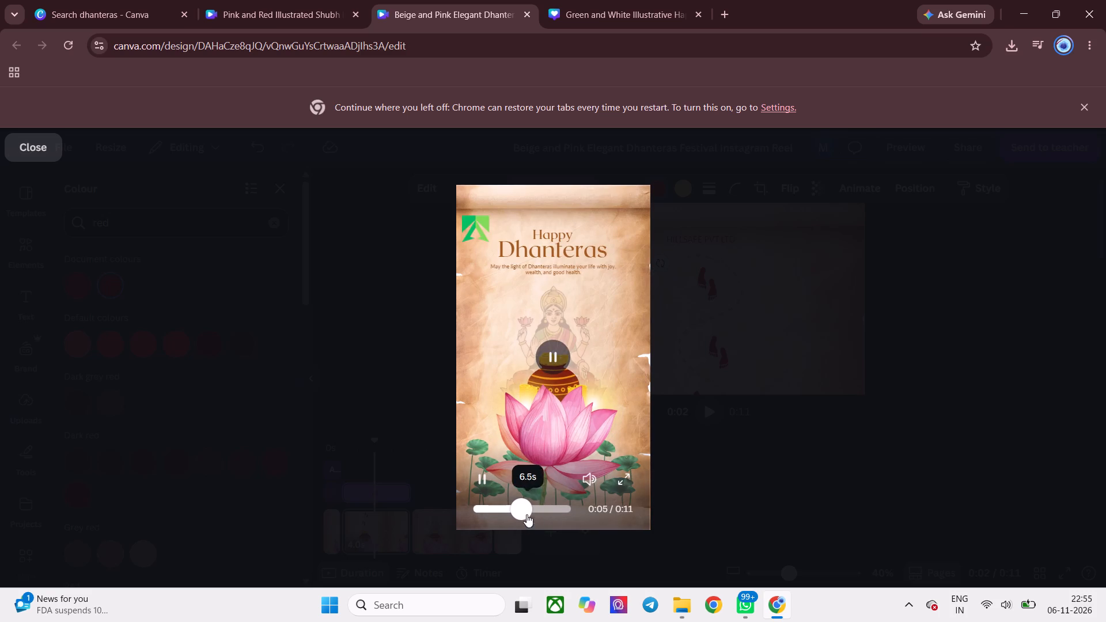
pyautogui.moveTo(528, 510); pyautogui.dragTo(408, 499)
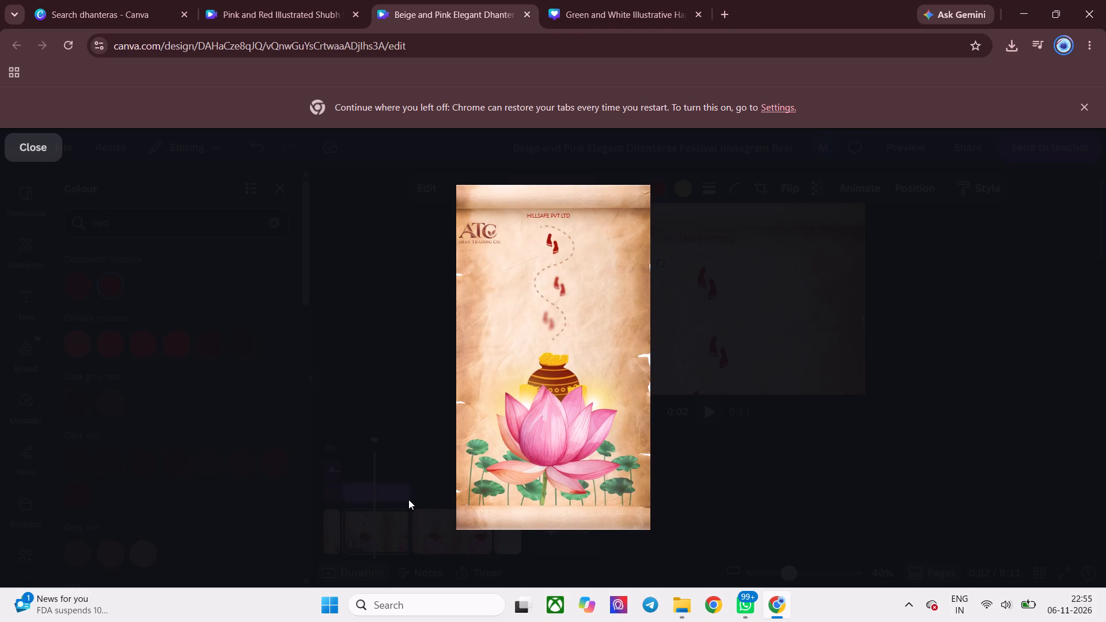
pyautogui.click(796, 314)
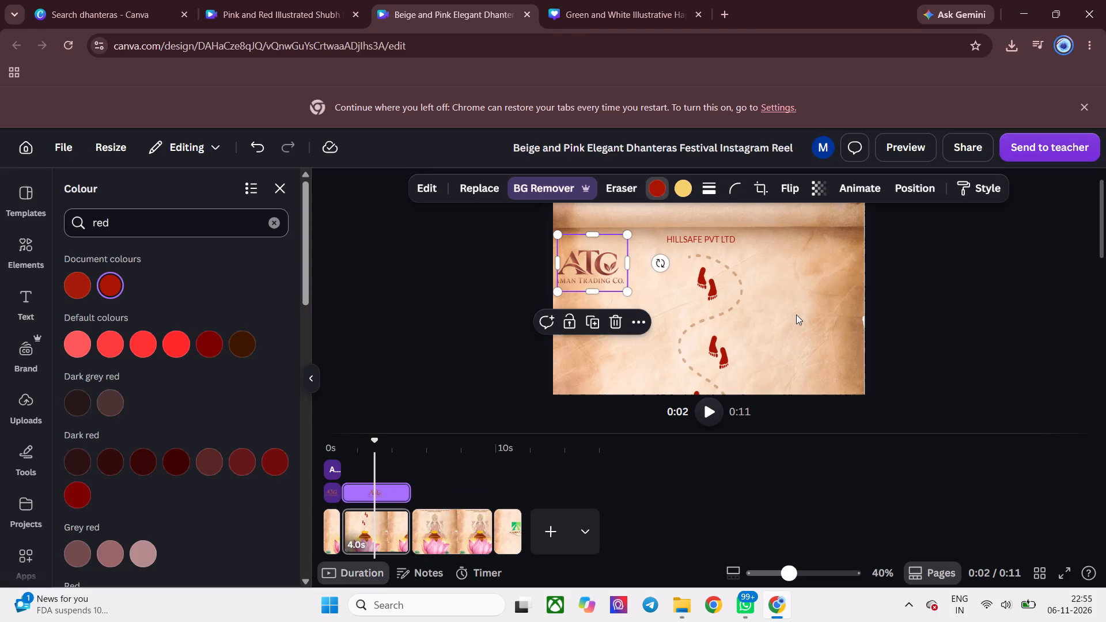
pyautogui.click(446, 331)
pyautogui.click(496, 350)
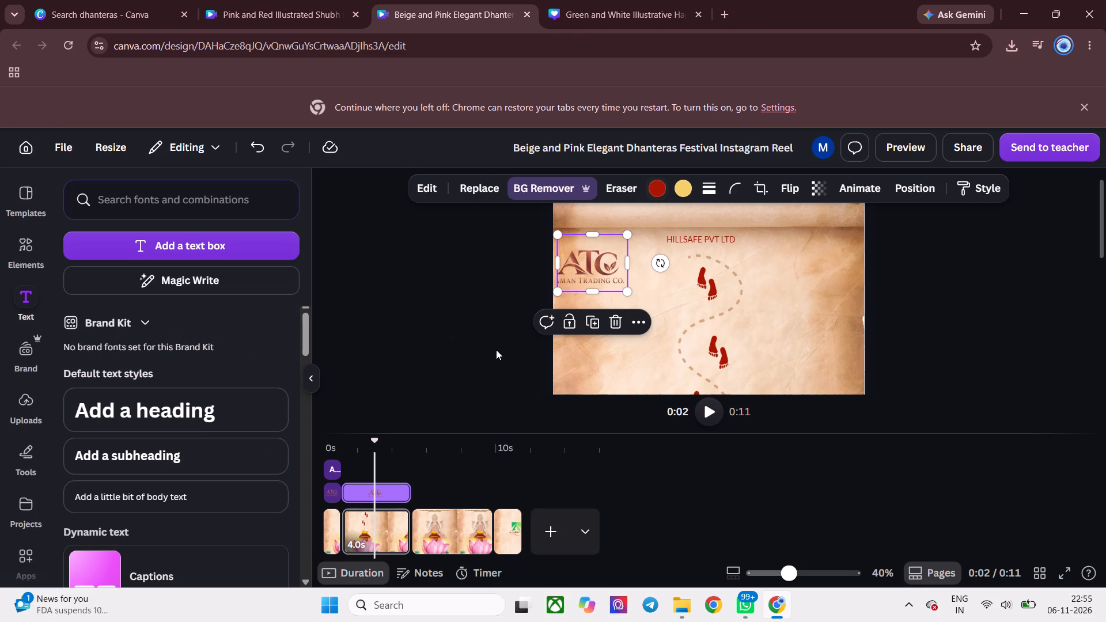
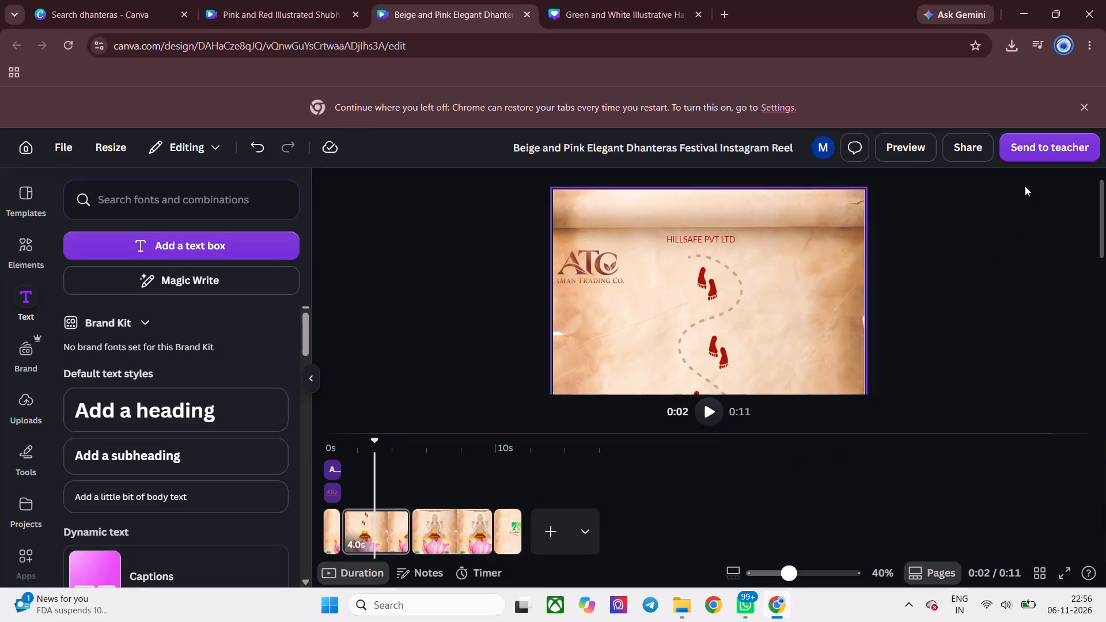
# Preview the reel to check the ATC logo on the second page.
pyautogui.click(922, 137)
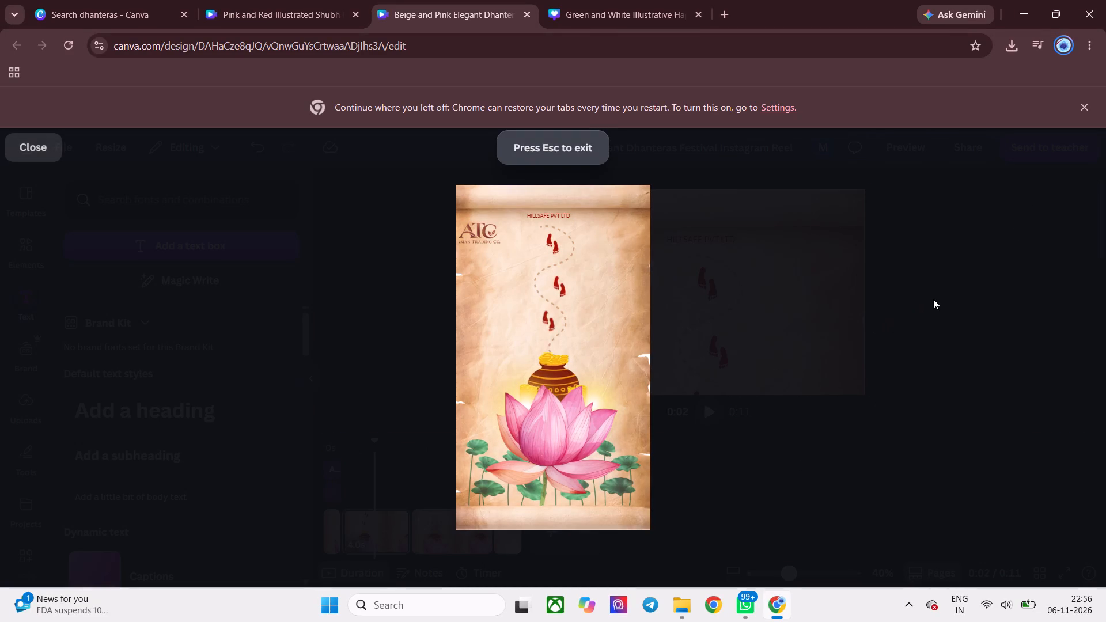
pyautogui.click(900, 290)
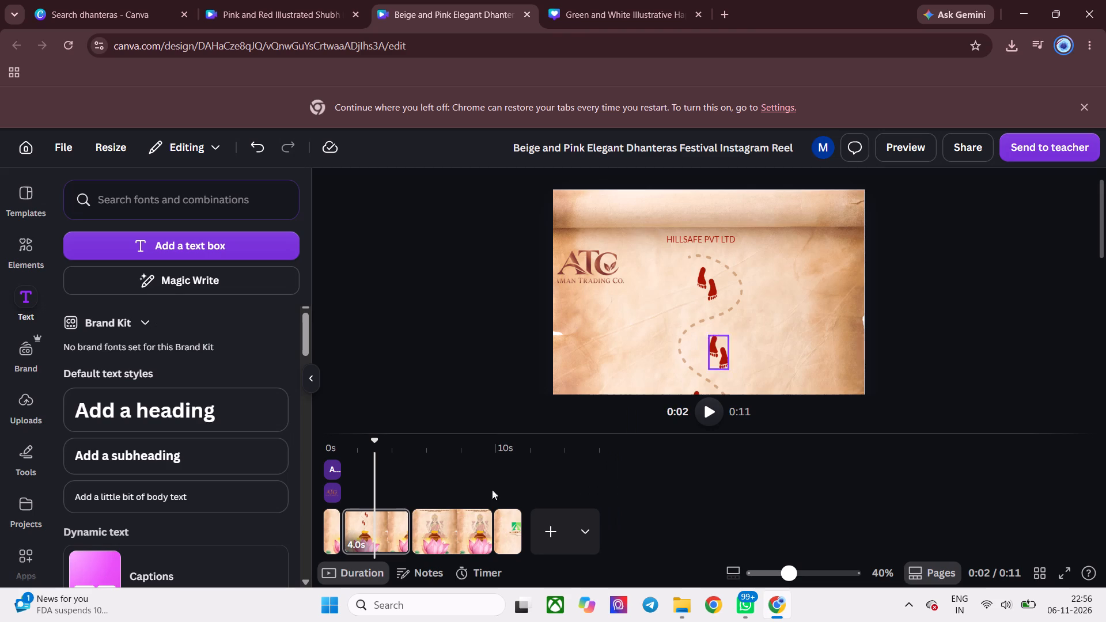
# Replace the third page's green logo with the uploaded ATC logo and recolour its darker gold to the first red document colour.
pyautogui.click(453, 533)
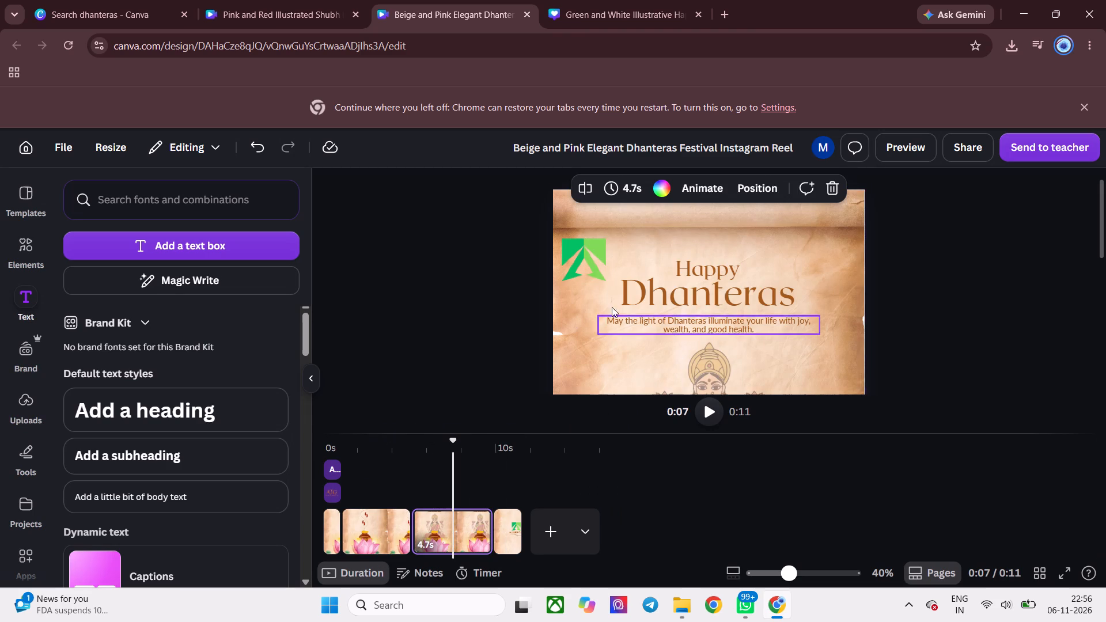
pyautogui.click(600, 264)
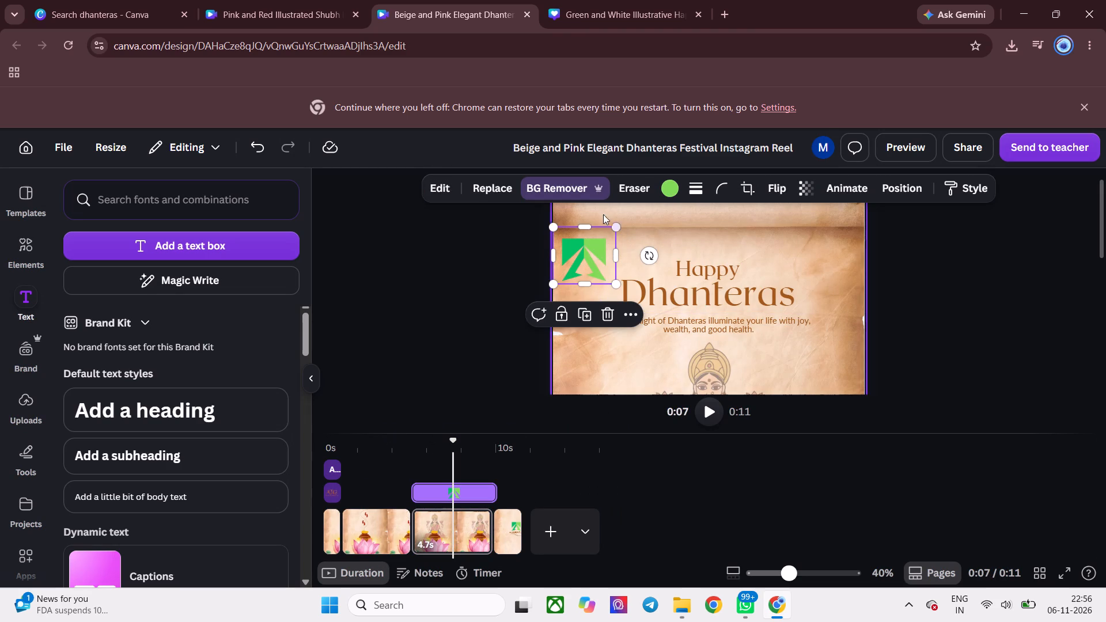
pyautogui.click(626, 318)
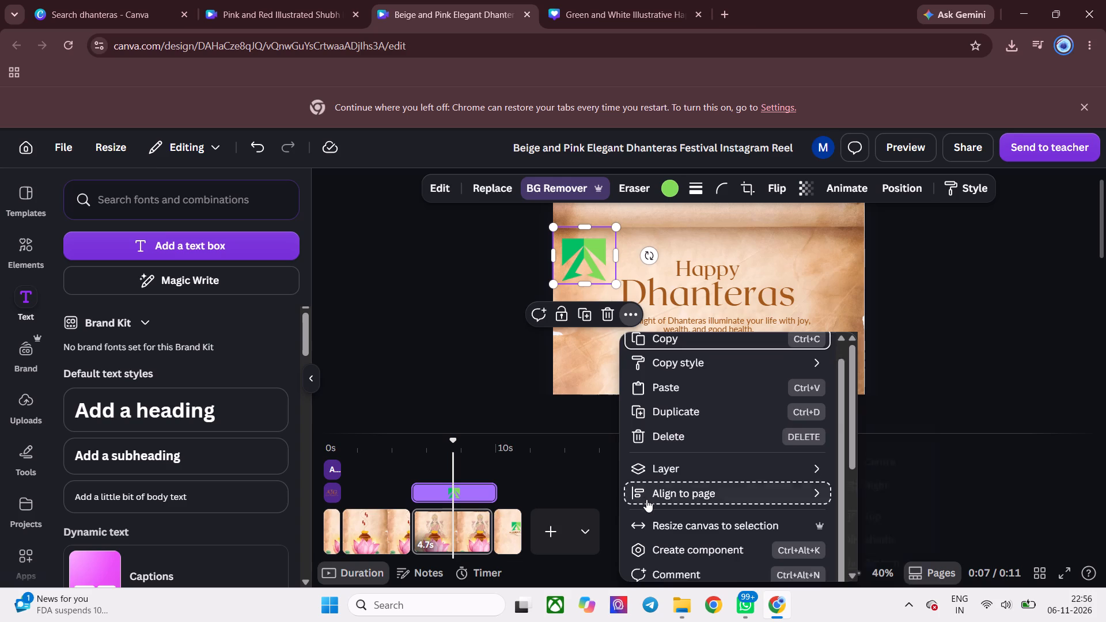
pyautogui.click(495, 197)
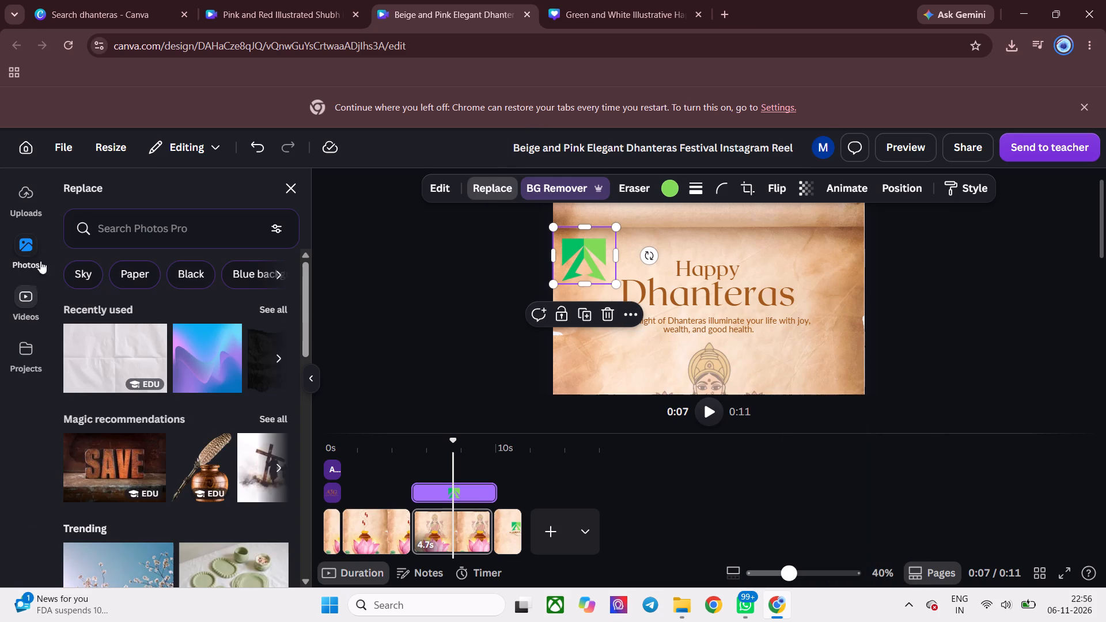
pyautogui.click(35, 203)
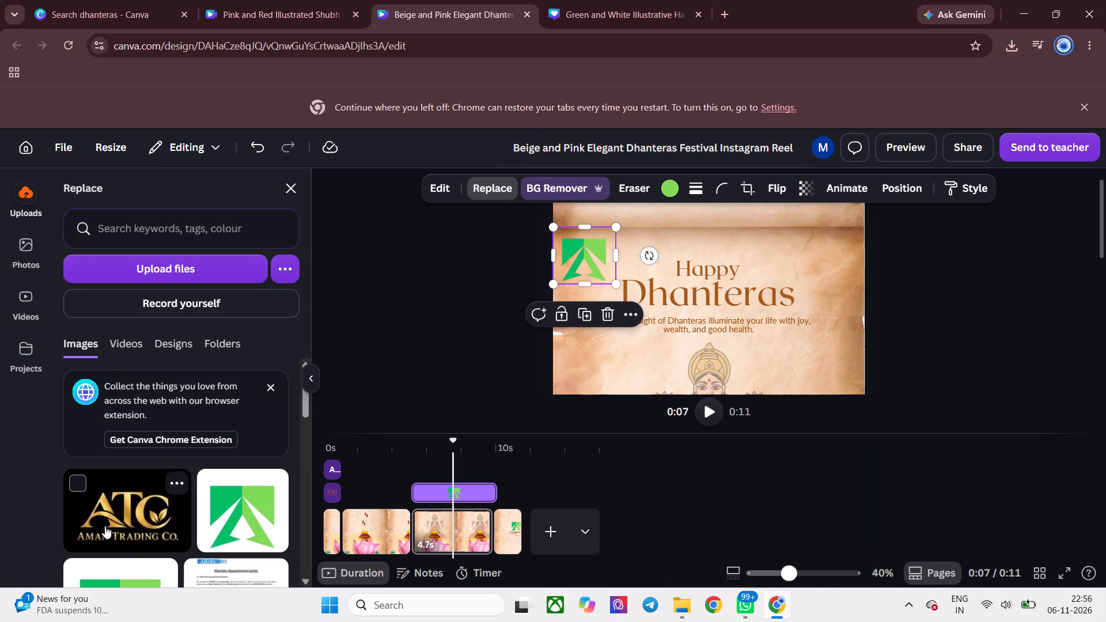
pyautogui.click(105, 526)
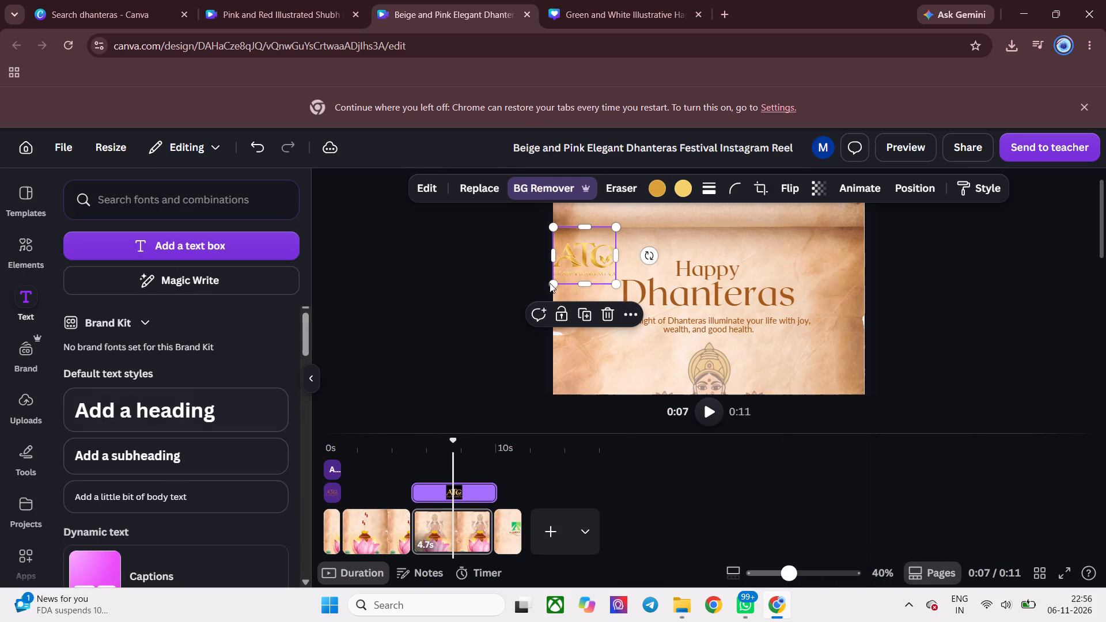
pyautogui.click(658, 189)
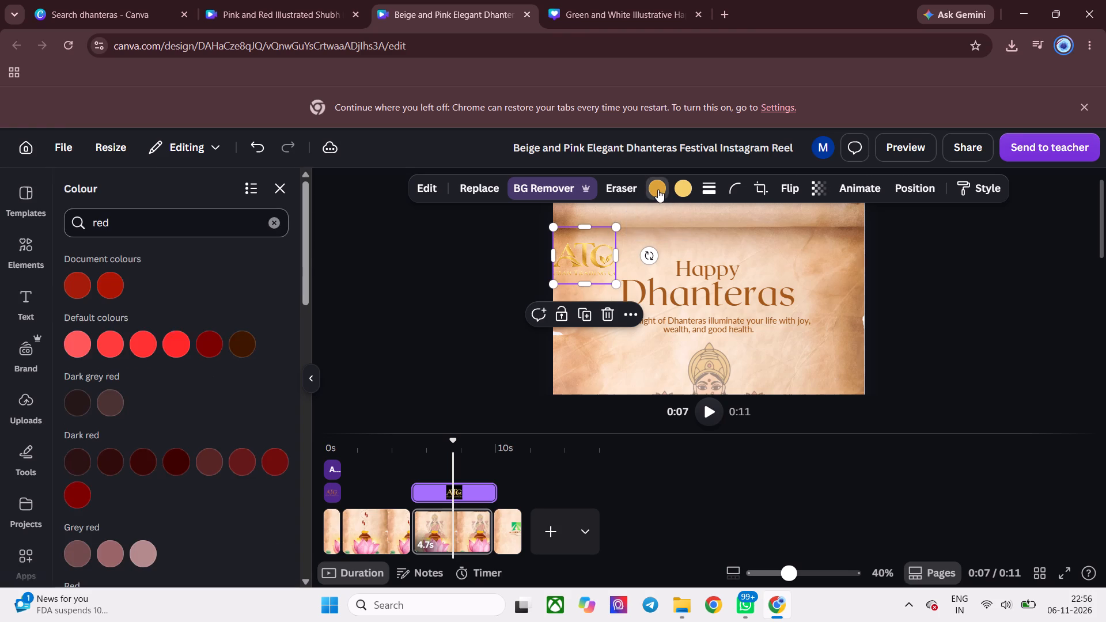
pyautogui.click(82, 281)
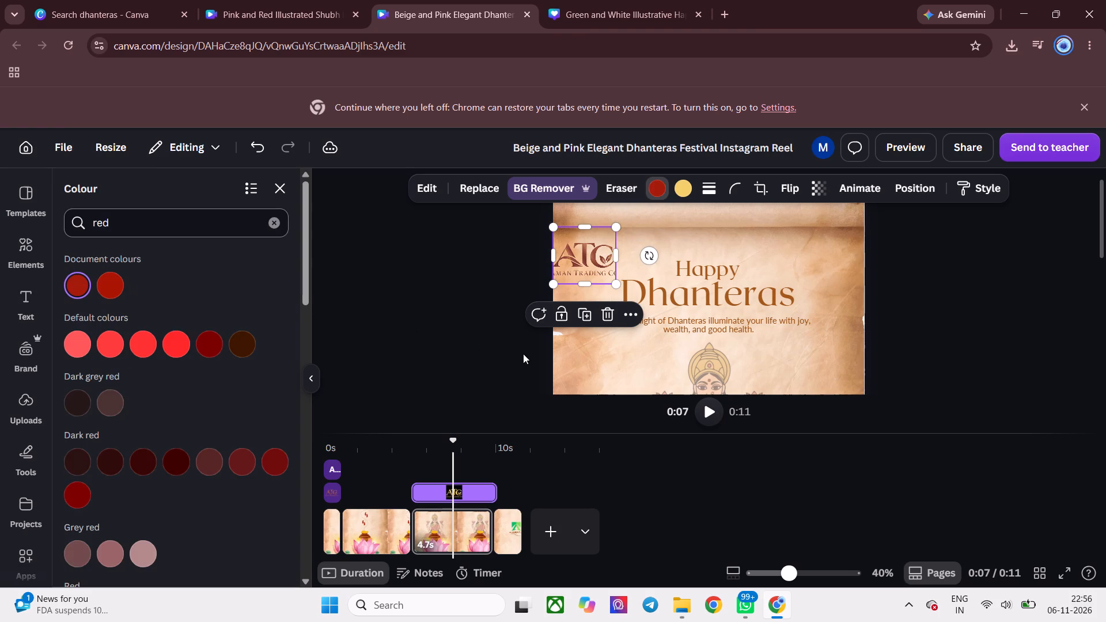
# Widen the third page's ATC logo frame to uncover the full company name, align it to the page's left edge and shrink it slightly.
pyautogui.click(617, 252)
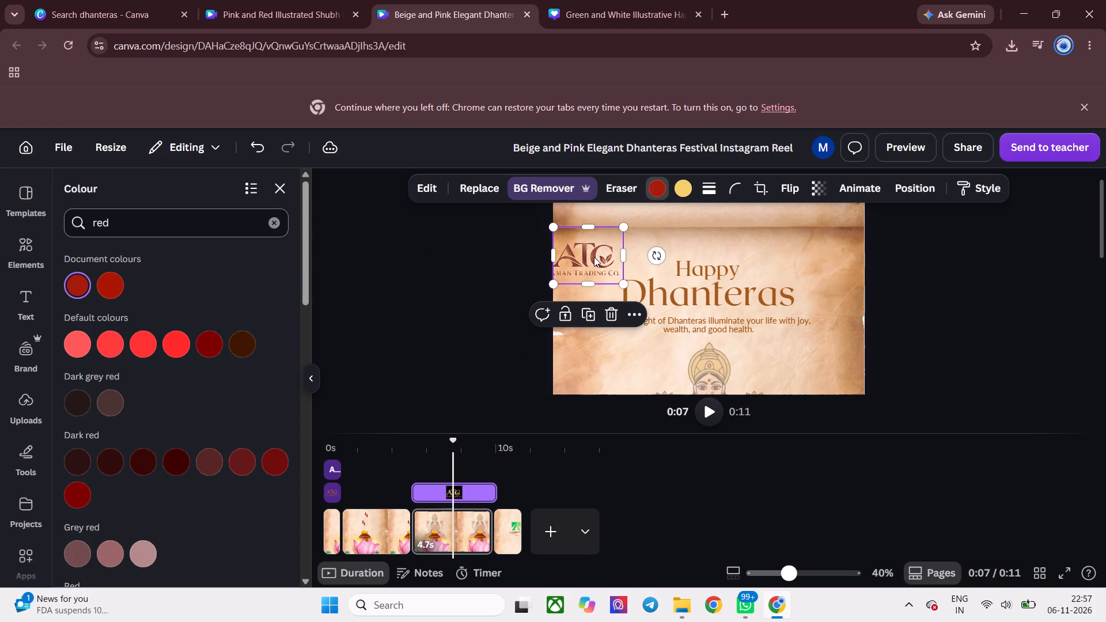
pyautogui.moveTo(593, 257); pyautogui.dragTo(605, 257)
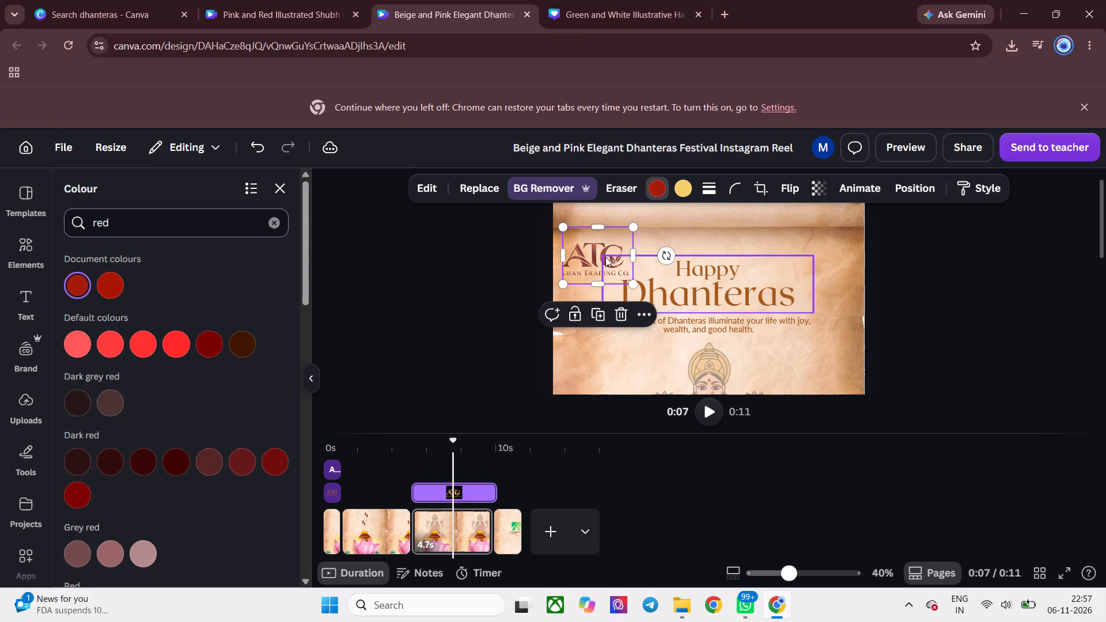
pyautogui.moveTo(565, 252); pyautogui.dragTo(560, 252)
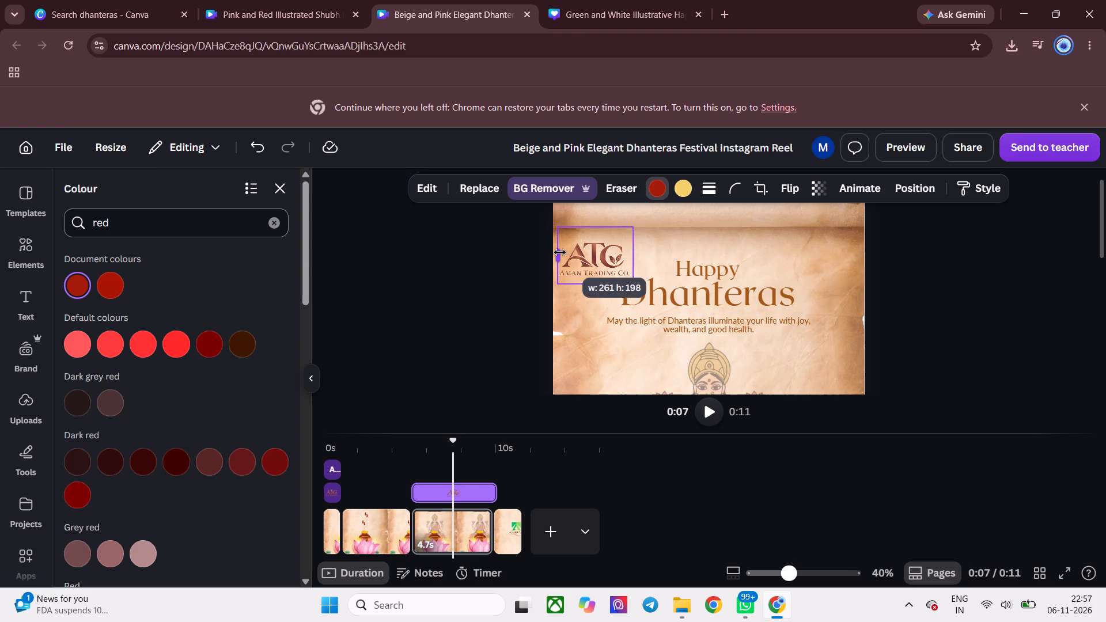
pyautogui.click(592, 256)
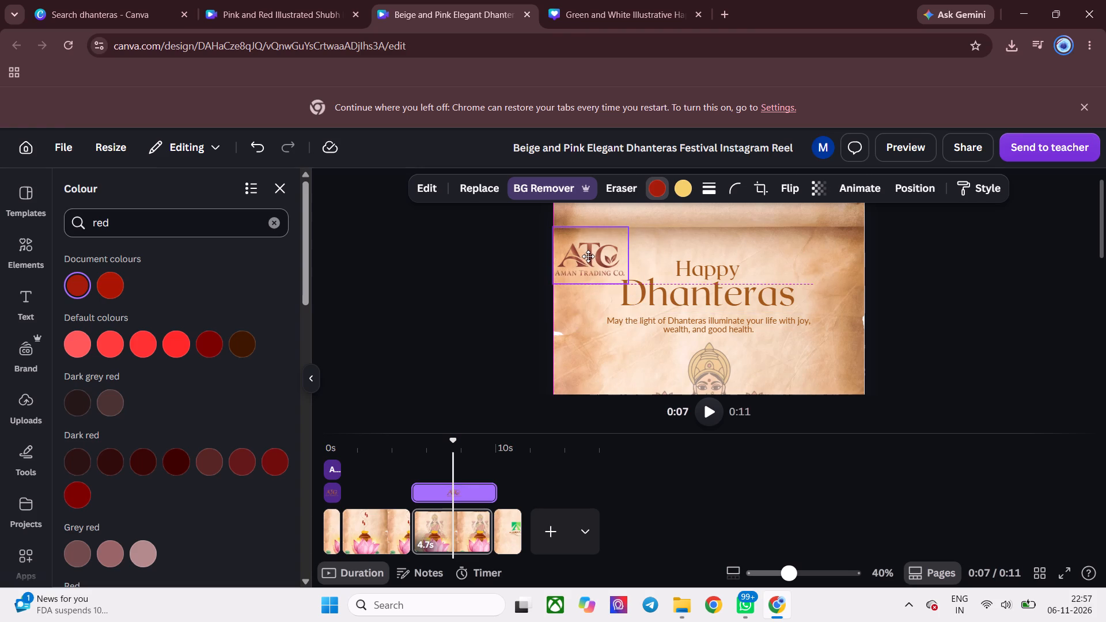
pyautogui.click(892, 324)
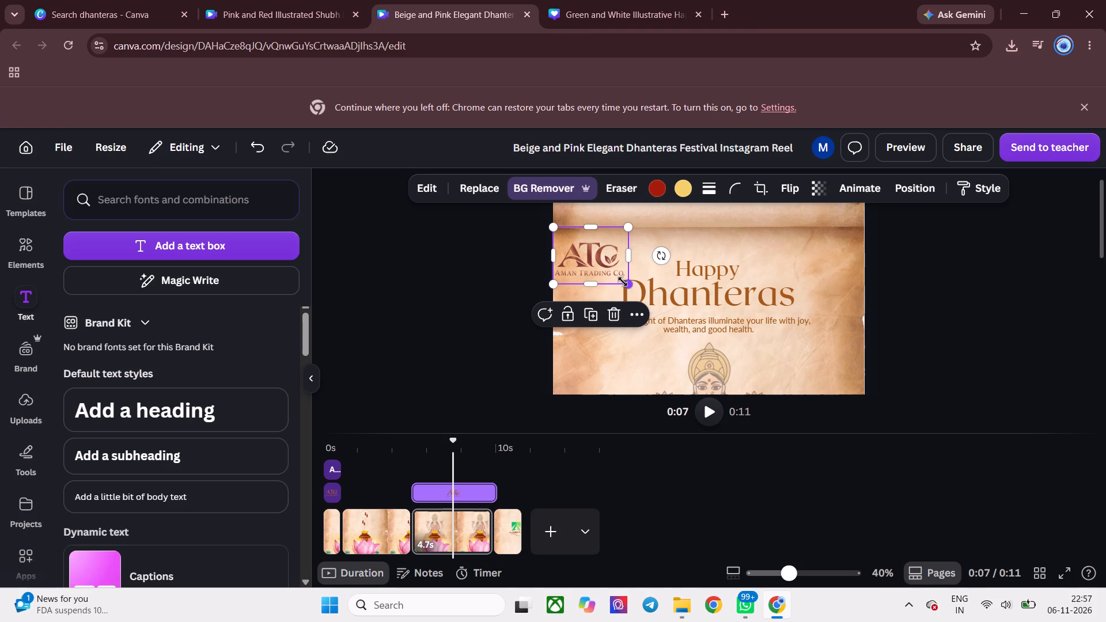
pyautogui.moveTo(623, 282); pyautogui.dragTo(616, 272)
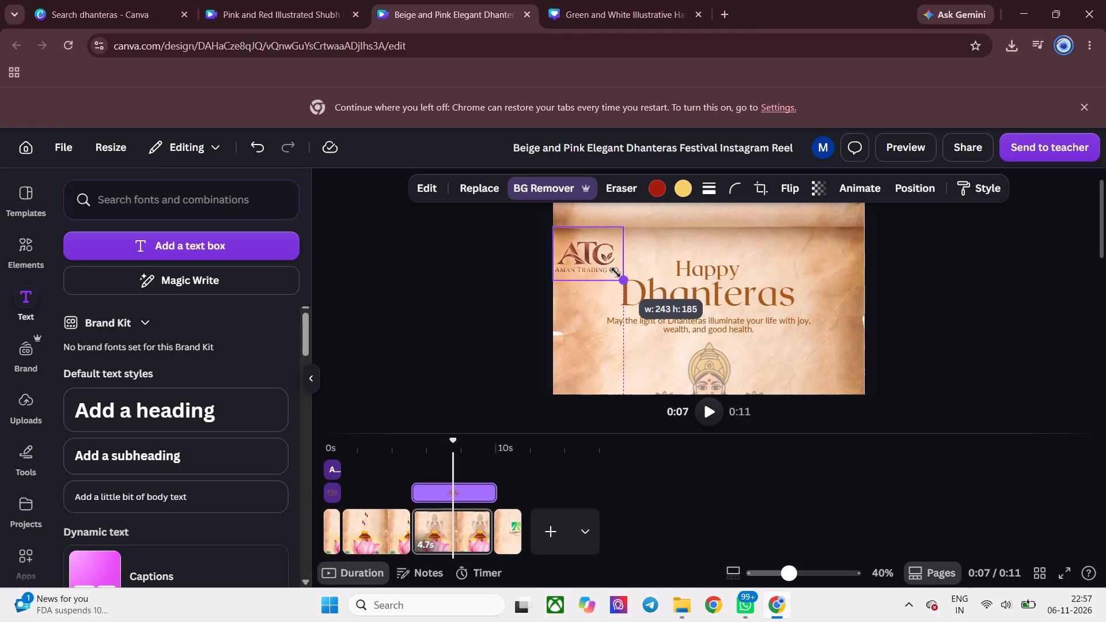
pyautogui.moveTo(616, 272); pyautogui.dragTo(615, 272)
pyautogui.click(935, 351)
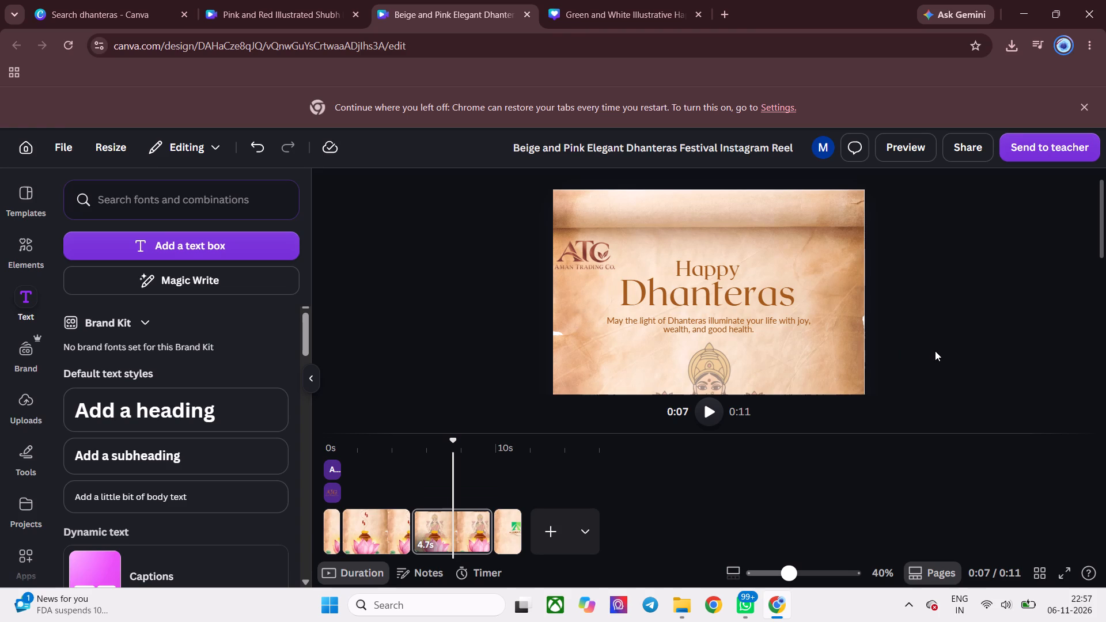
# Play the third page, then preview the whole reel to check the logos through to the last page.
pyautogui.click(710, 412)
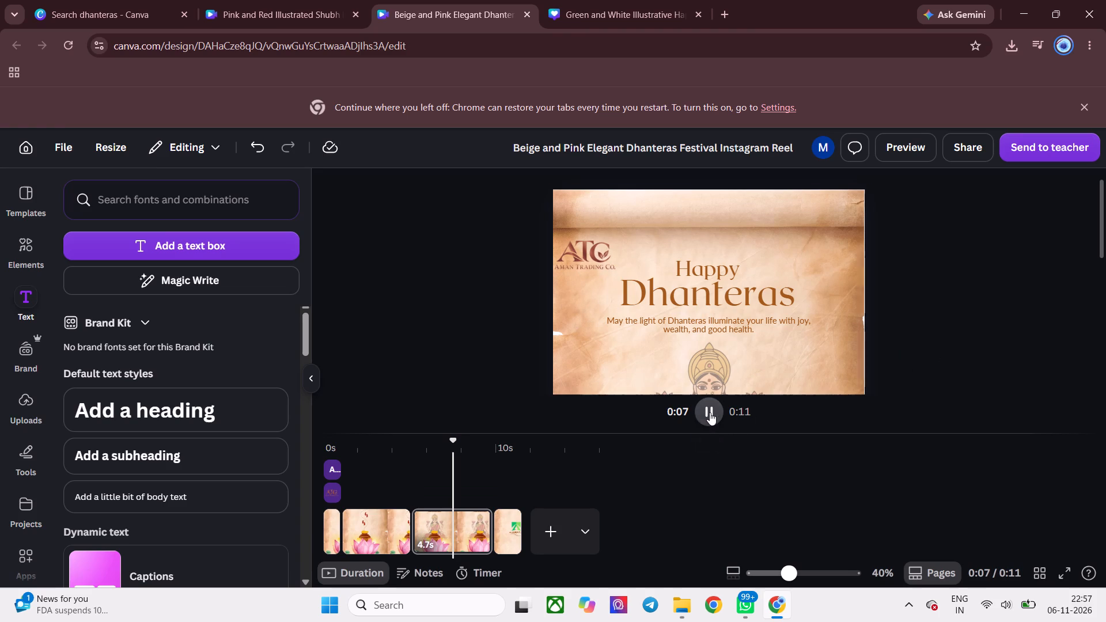
pyautogui.click(897, 154)
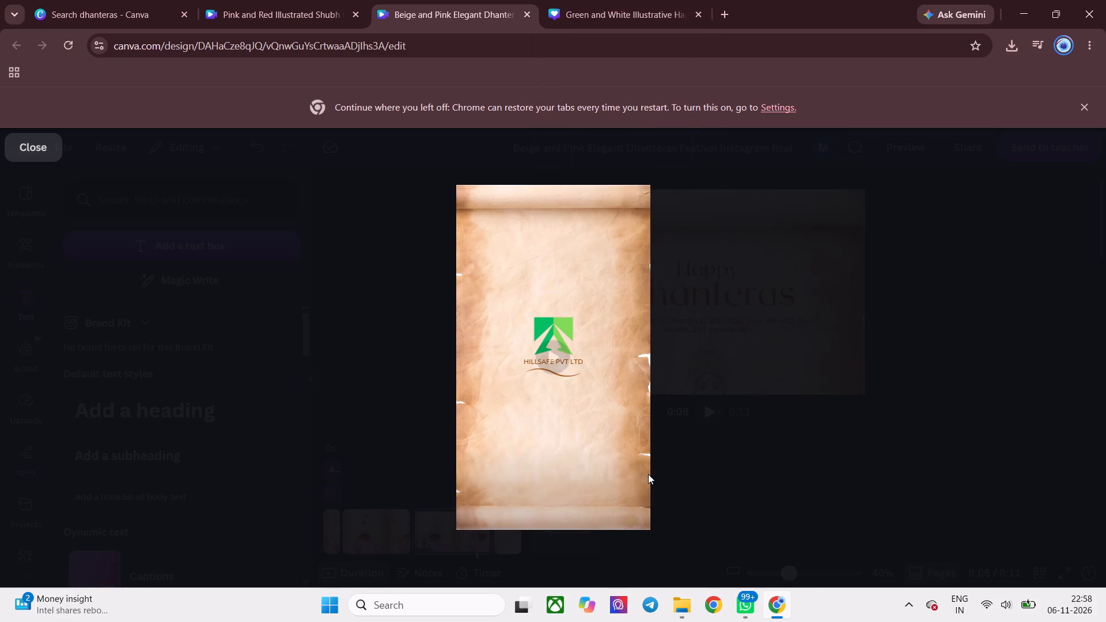
pyautogui.click(801, 373)
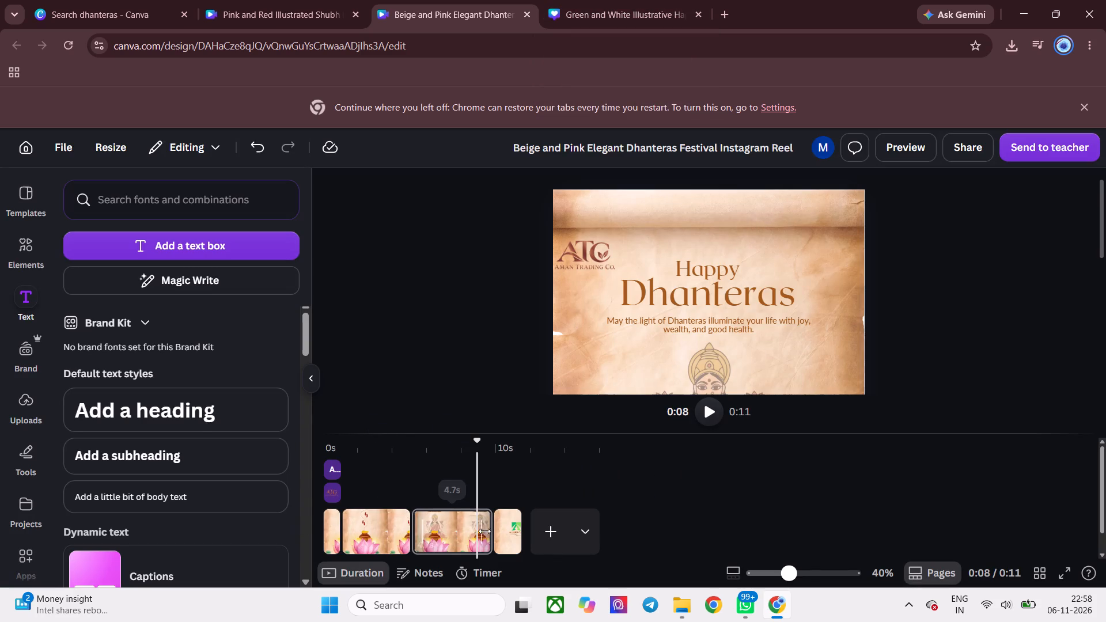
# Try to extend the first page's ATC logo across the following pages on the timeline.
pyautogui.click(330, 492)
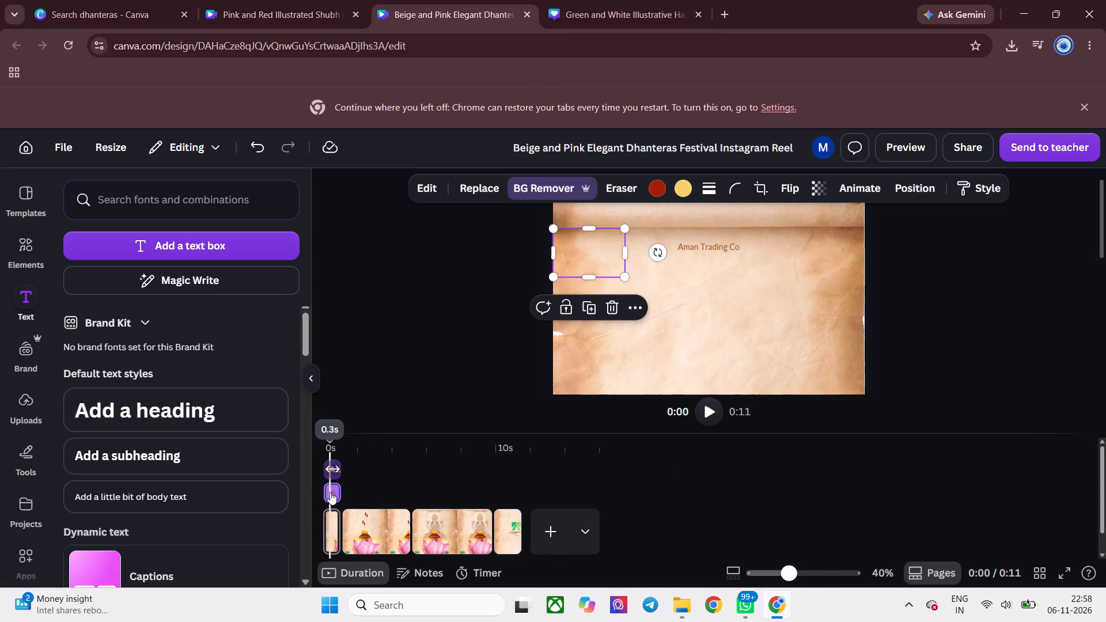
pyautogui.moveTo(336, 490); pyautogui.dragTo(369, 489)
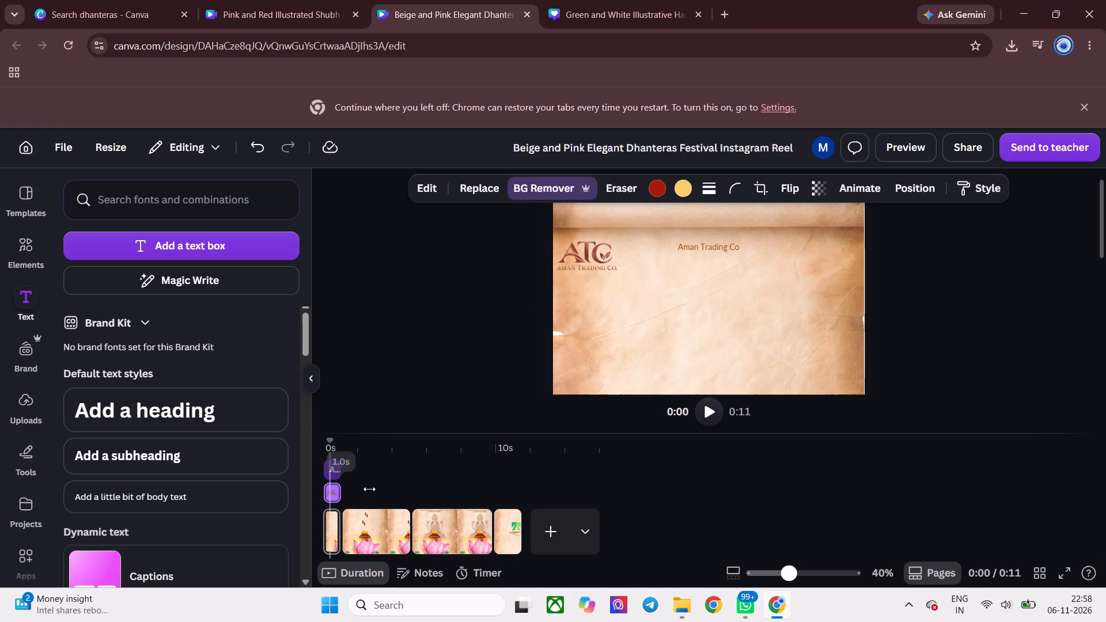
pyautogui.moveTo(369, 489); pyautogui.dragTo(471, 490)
# Replace the last page's green logo with the uploaded ATC logo and recolour its darker gold to the first red document colour.
pyautogui.click(509, 536)
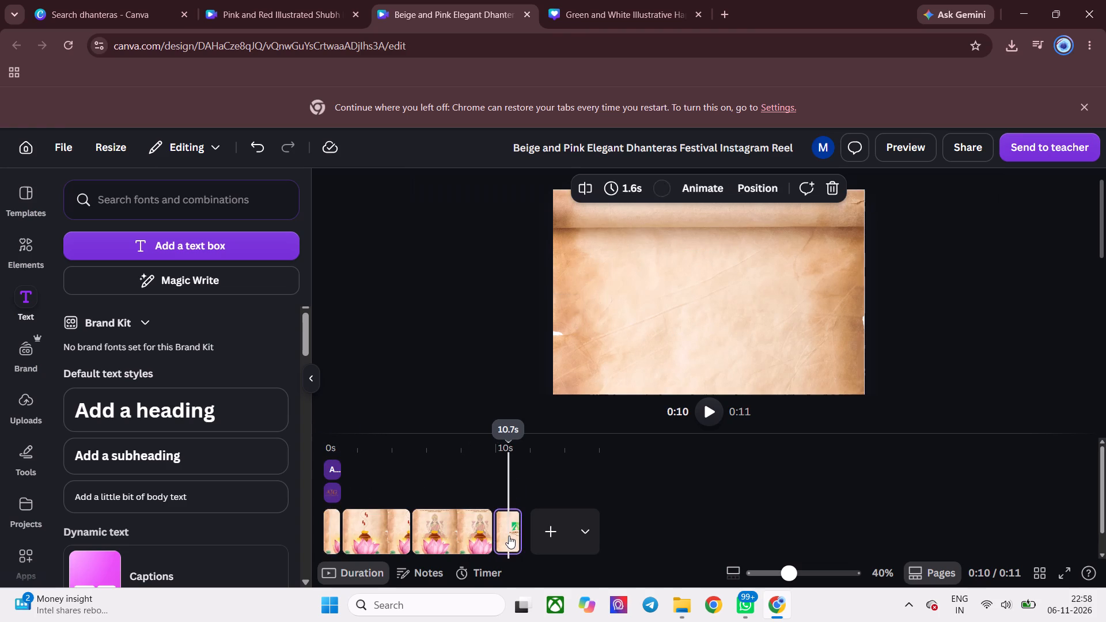
pyautogui.click(469, 539)
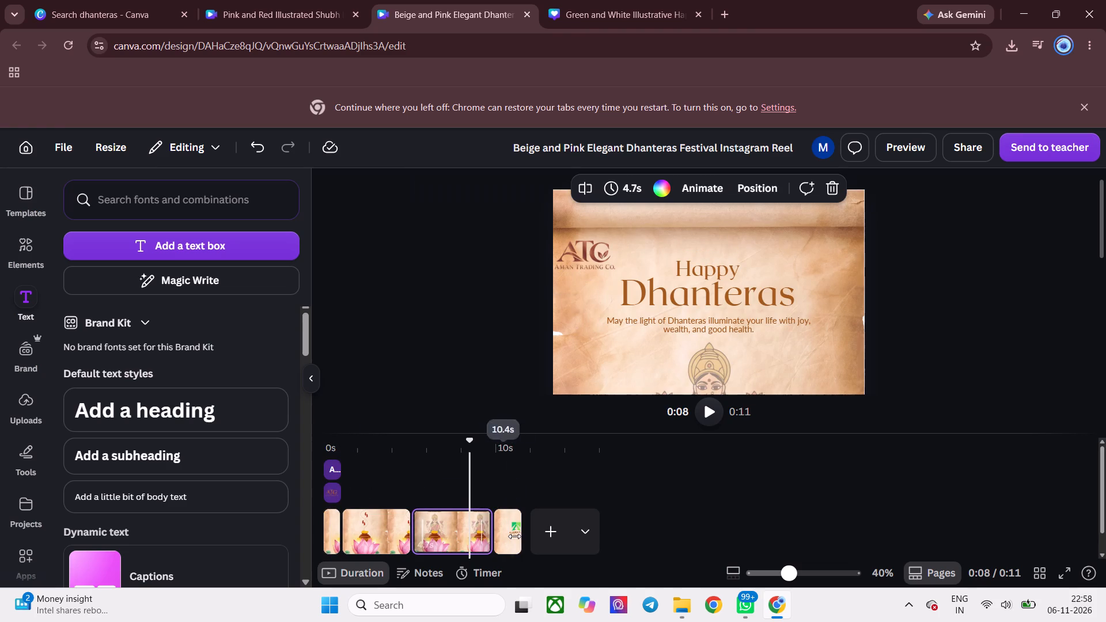
pyautogui.click(517, 536)
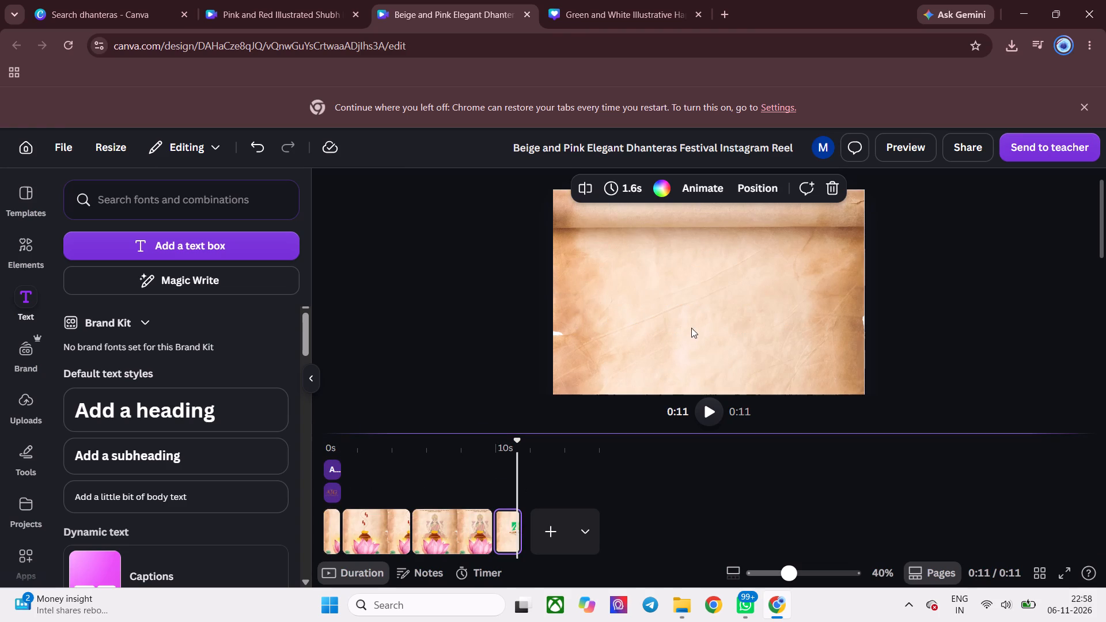
pyautogui.scroll(-1, 691, 328)
pyautogui.click(693, 325)
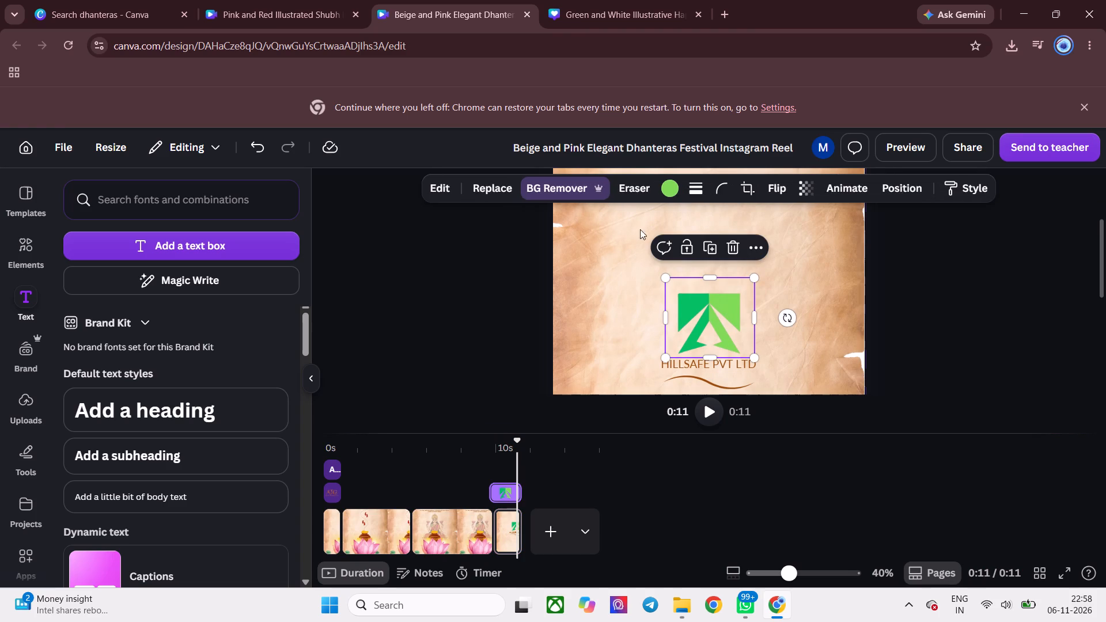
pyautogui.click(505, 186)
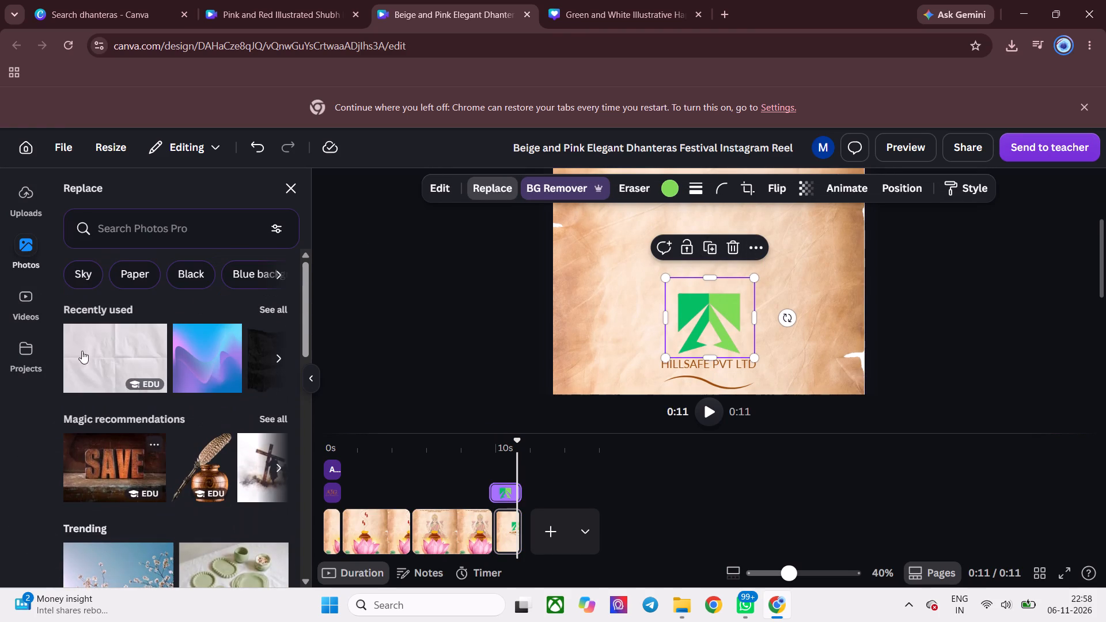
pyautogui.click(20, 207)
pyautogui.click(142, 492)
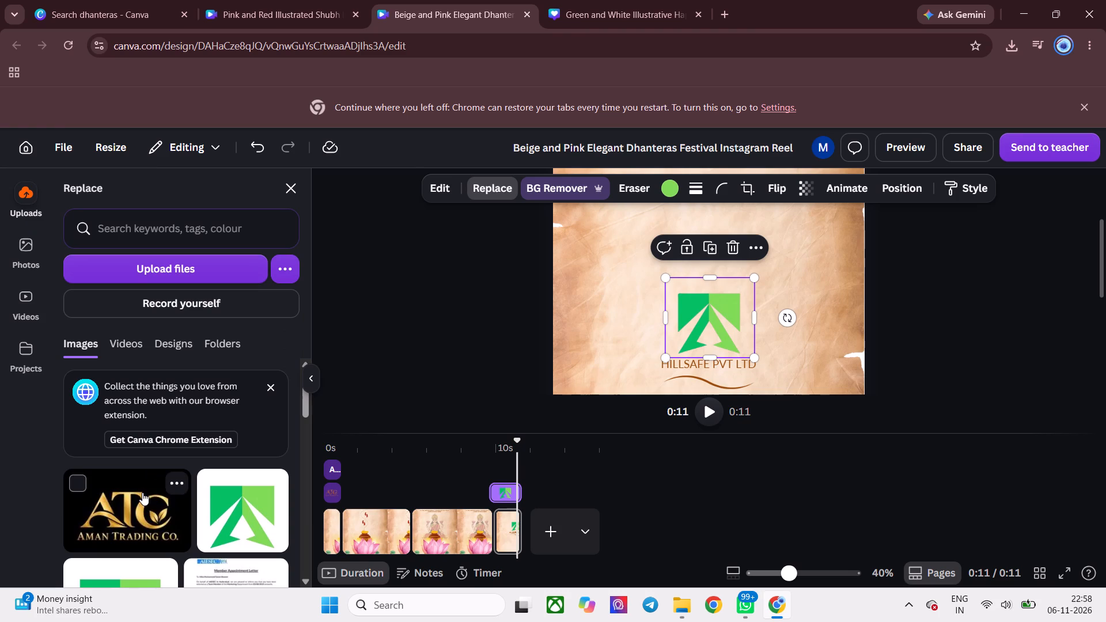
pyautogui.click(486, 188)
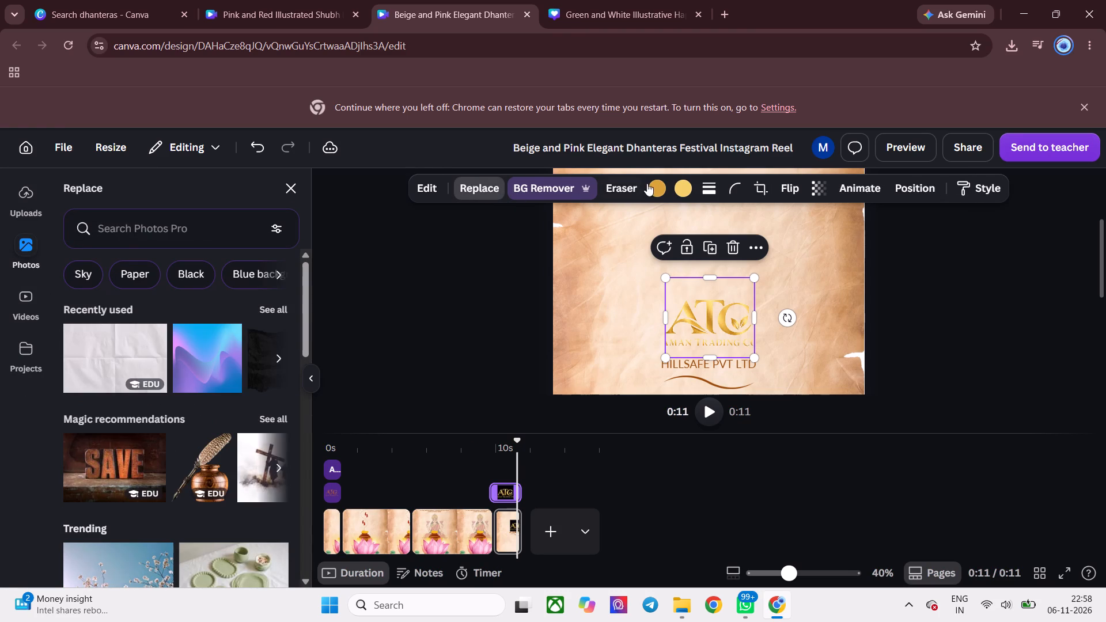
pyautogui.click(661, 189)
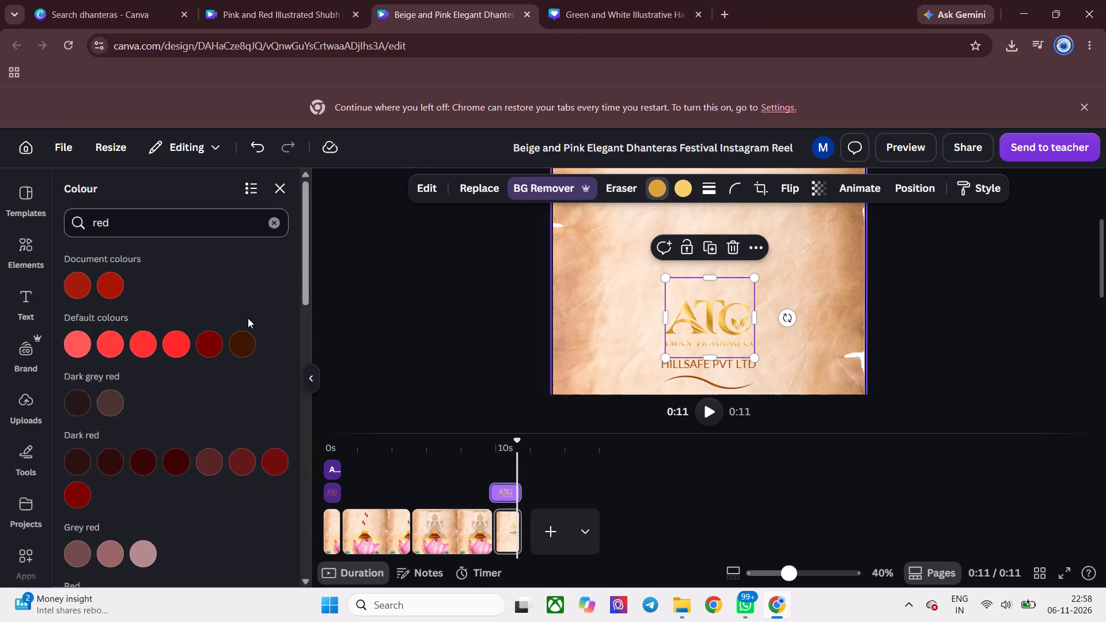
pyautogui.click(74, 278)
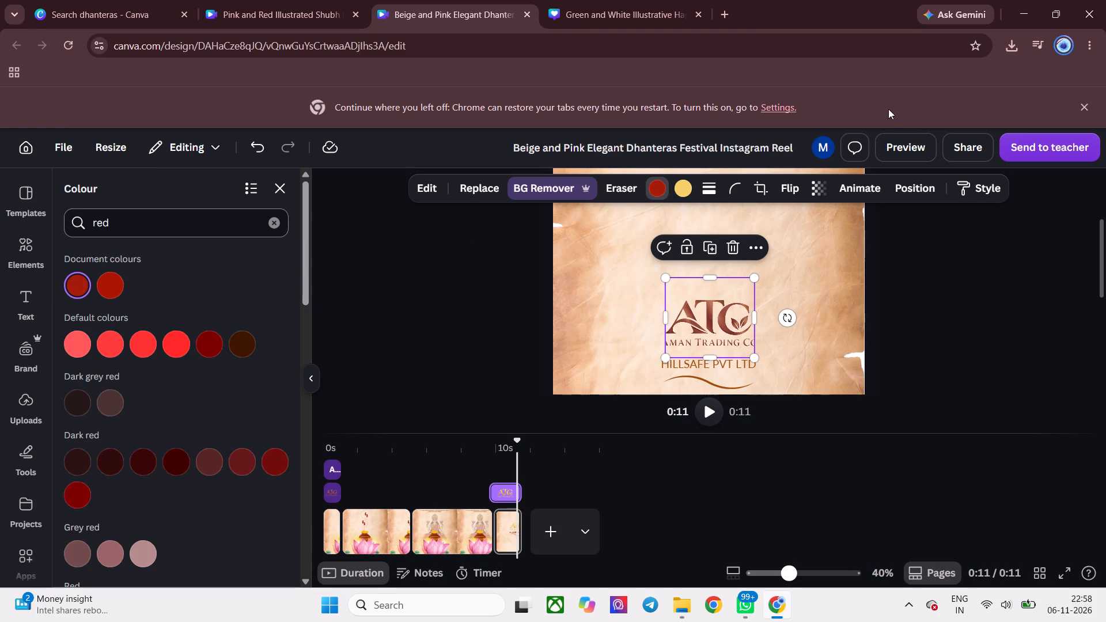
# Preview the reel to check the red ATC logo on the last page.
pyautogui.click(893, 154)
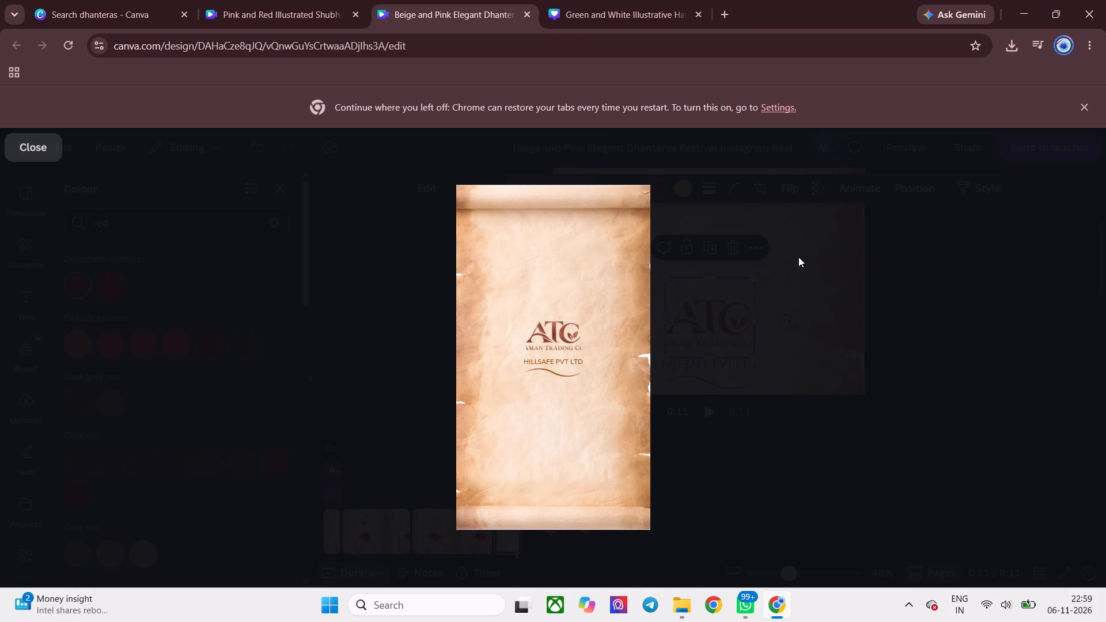
# Widen the red ATC logo's frame on both sides on the last page so the full AMAN TRADING CO. name fits.
pyautogui.click(1025, 244)
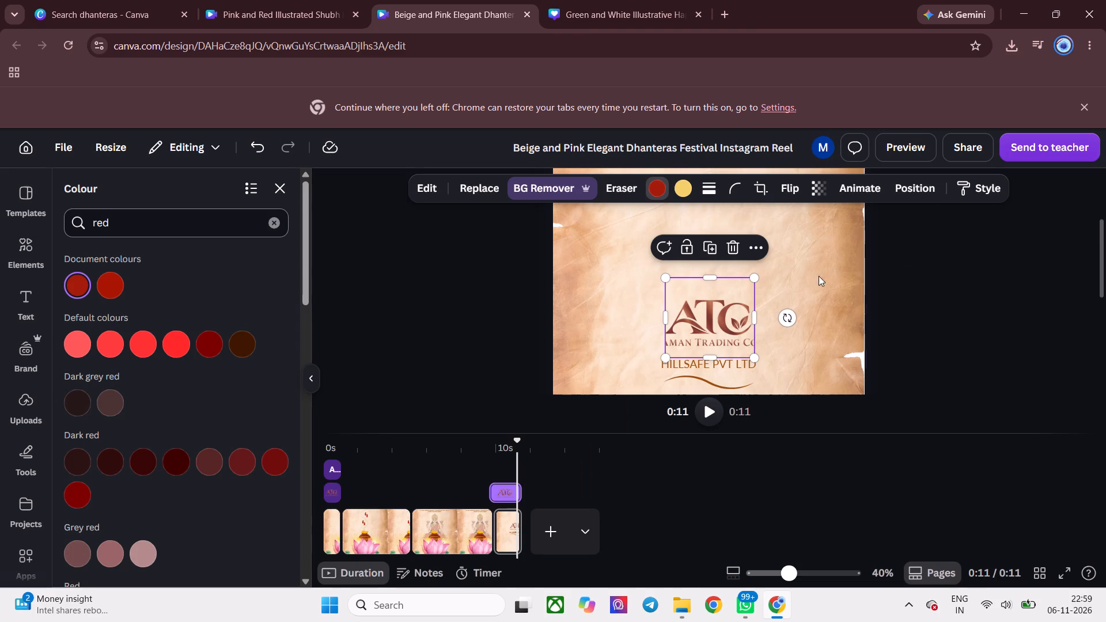
pyautogui.moveTo(664, 318); pyautogui.dragTo(656, 317)
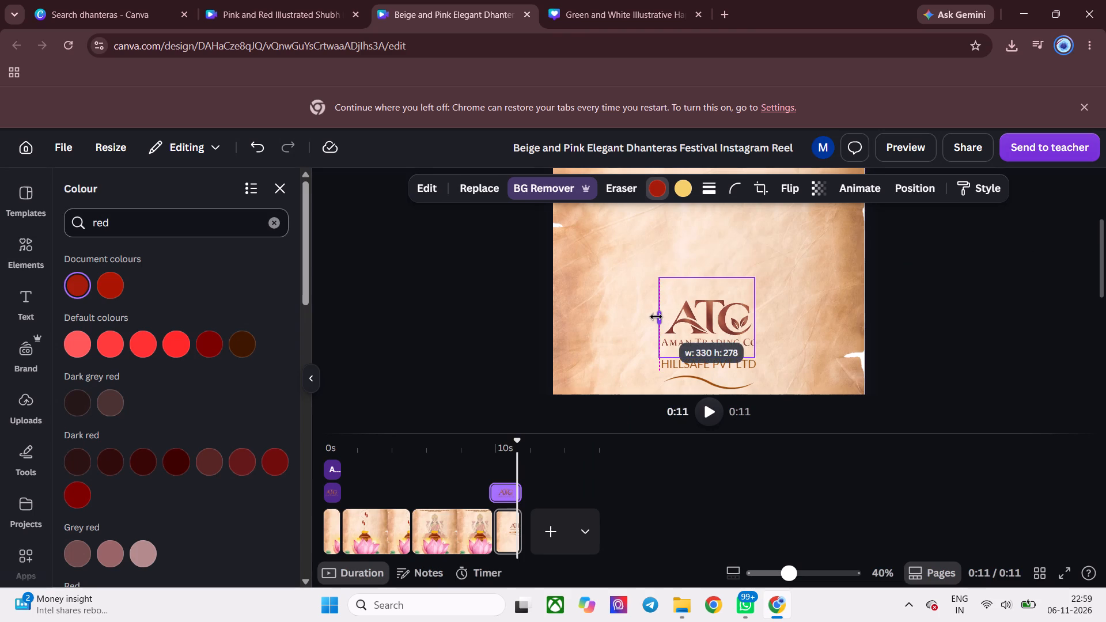
pyautogui.moveTo(656, 317); pyautogui.dragTo(656, 317)
pyautogui.moveTo(757, 315); pyautogui.dragTo(767, 315)
pyautogui.click(1002, 309)
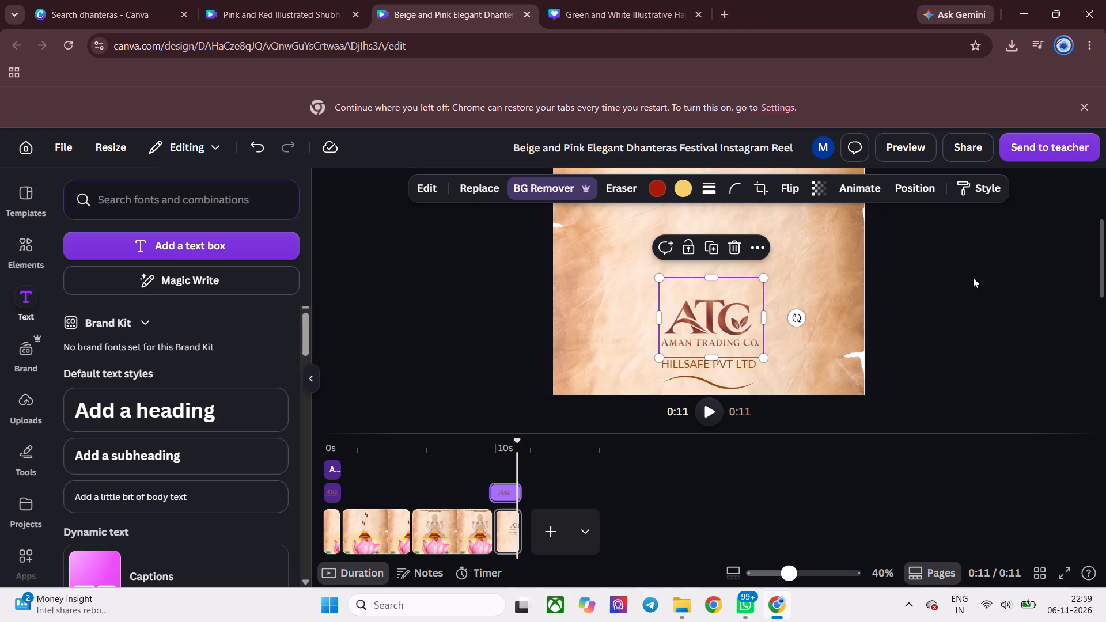
# Preview the reel to check the widened ATC logo on the last page.
pyautogui.click(899, 154)
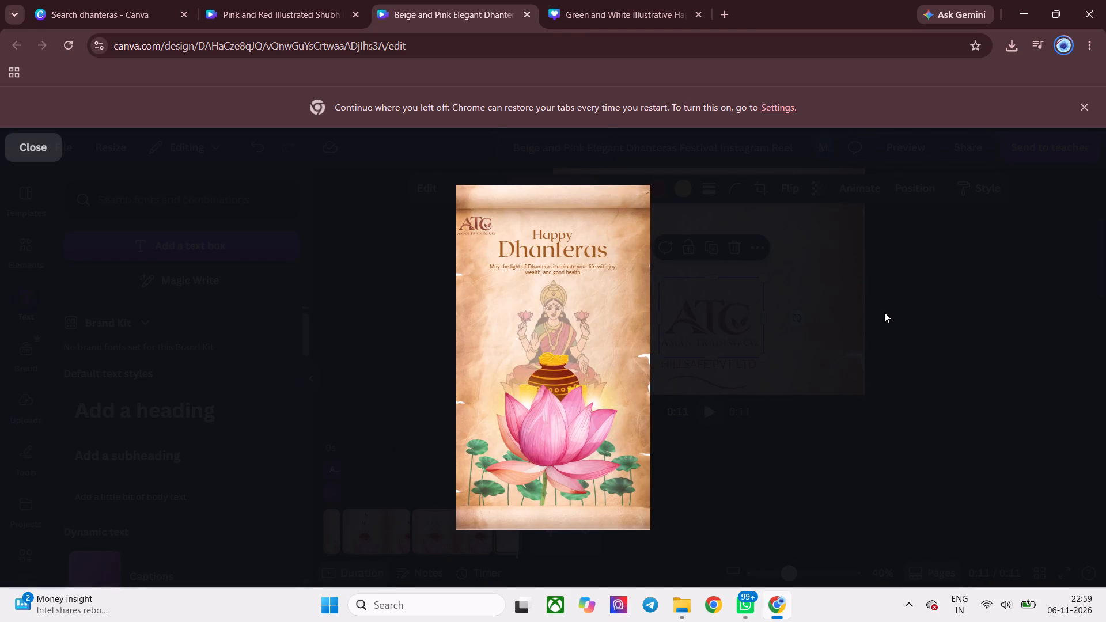
pyautogui.click(930, 288)
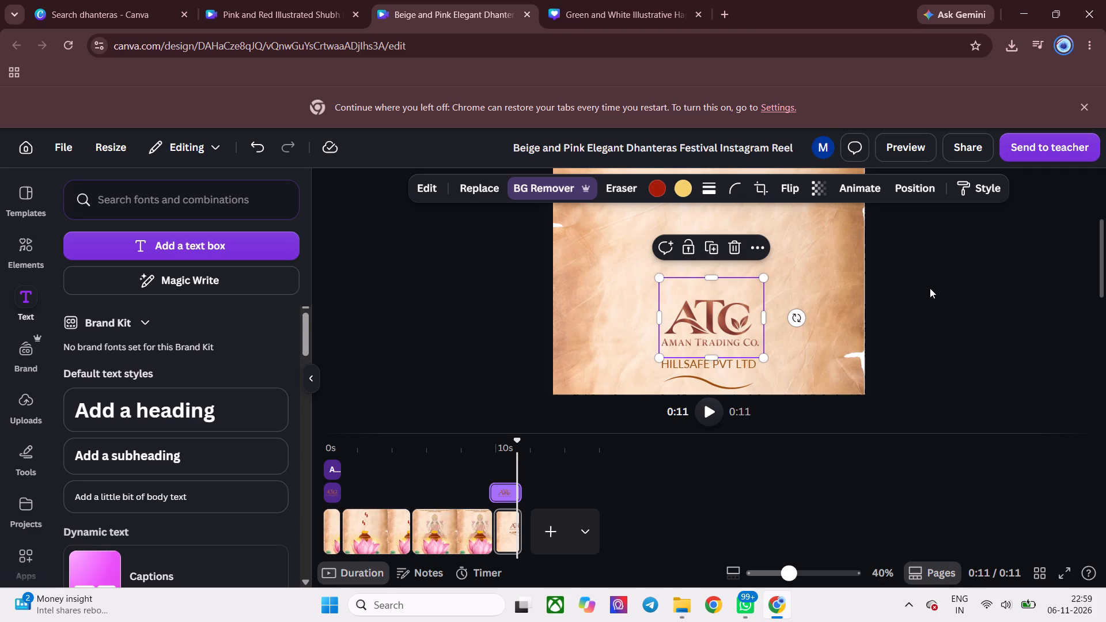
# Open the HILLSAFE PVT LTD text beneath the last page's ATC logo for editing, with all its wording selected.
pyautogui.click(726, 369)
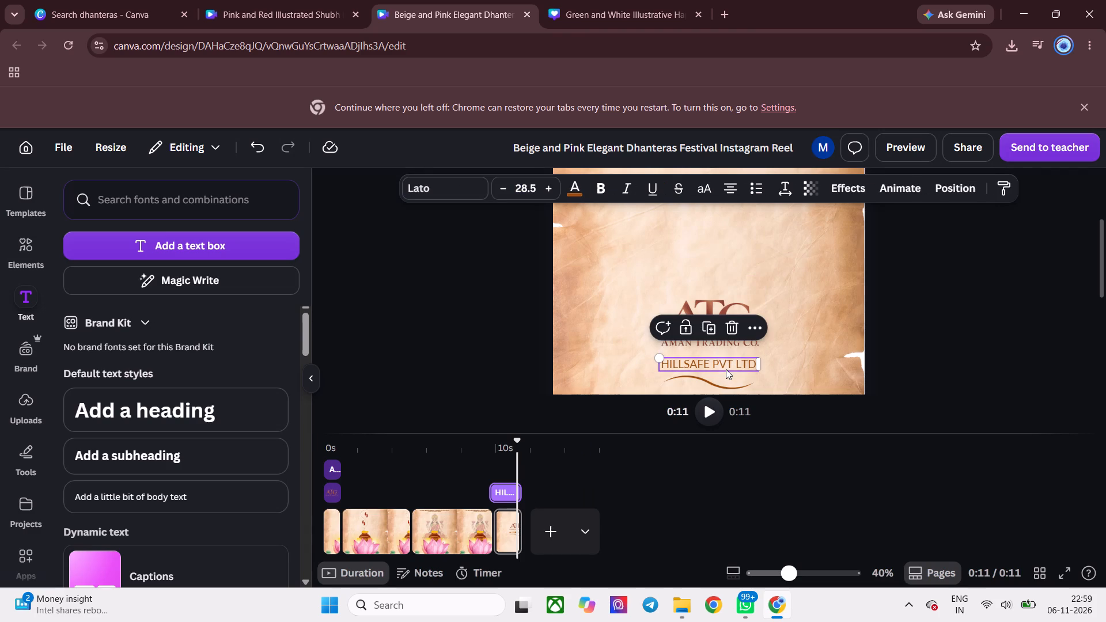
pyautogui.tripleClick(726, 369)
pyautogui.click(726, 369)
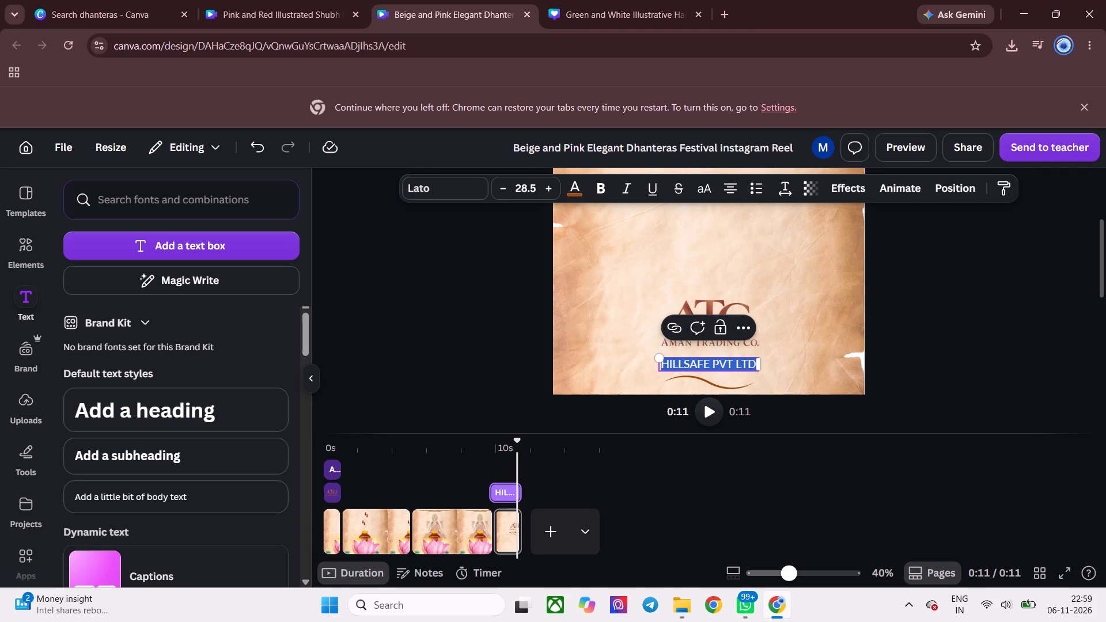
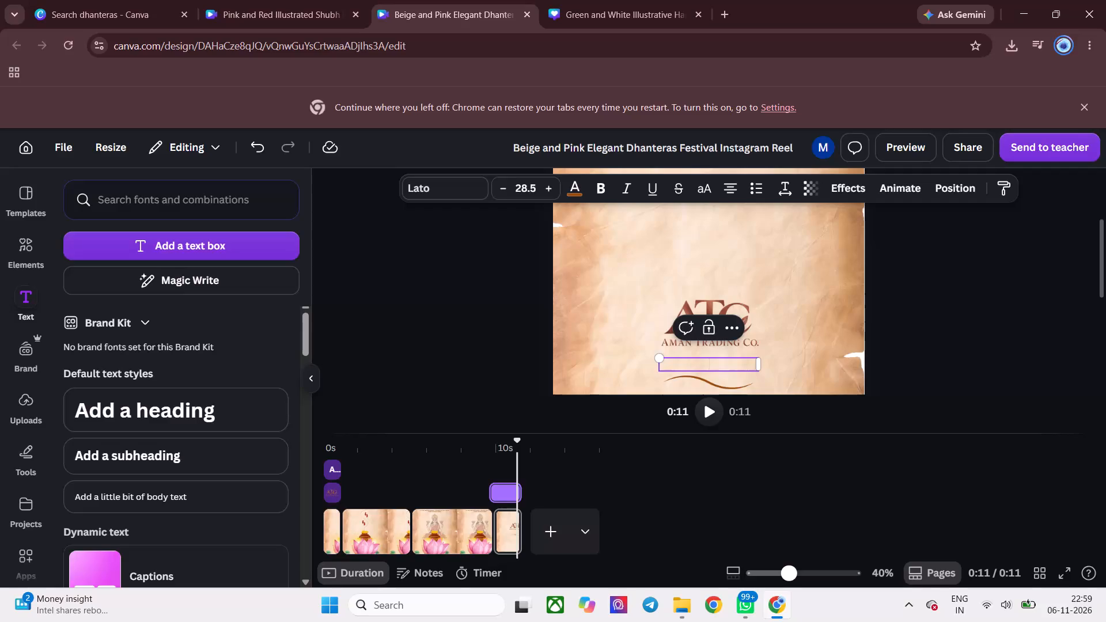
# Paste the copied business address into the last page's text box, widen it to one line, and centre it between the logo and the curved line.
pyautogui.hotkey('ctrl', 'v')
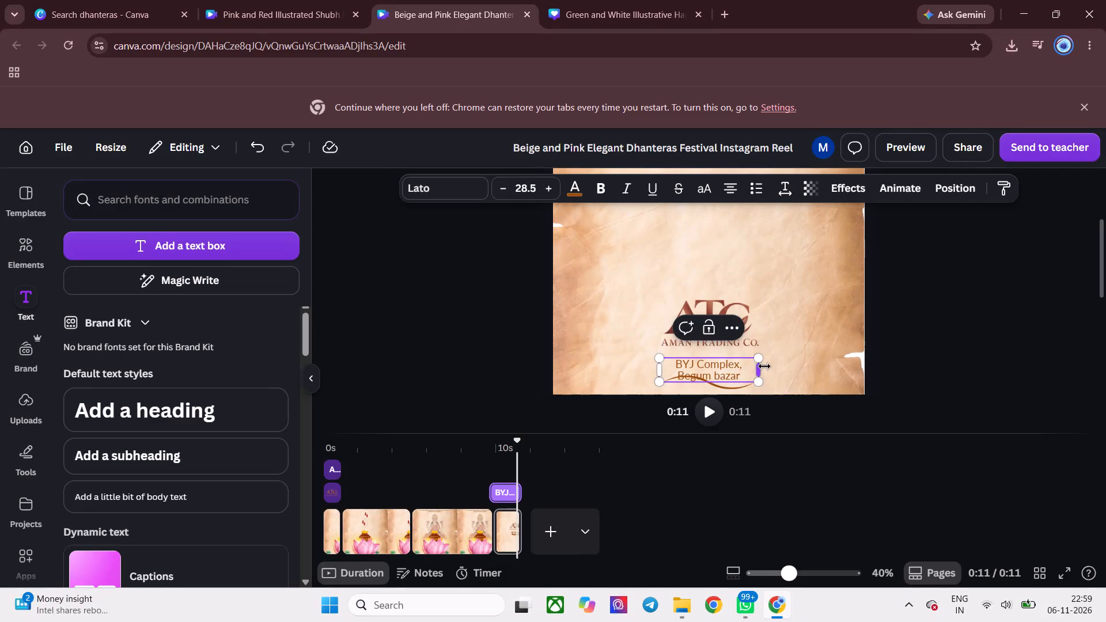
pyautogui.moveTo(764, 366); pyautogui.dragTo(813, 358)
pyautogui.click(934, 300)
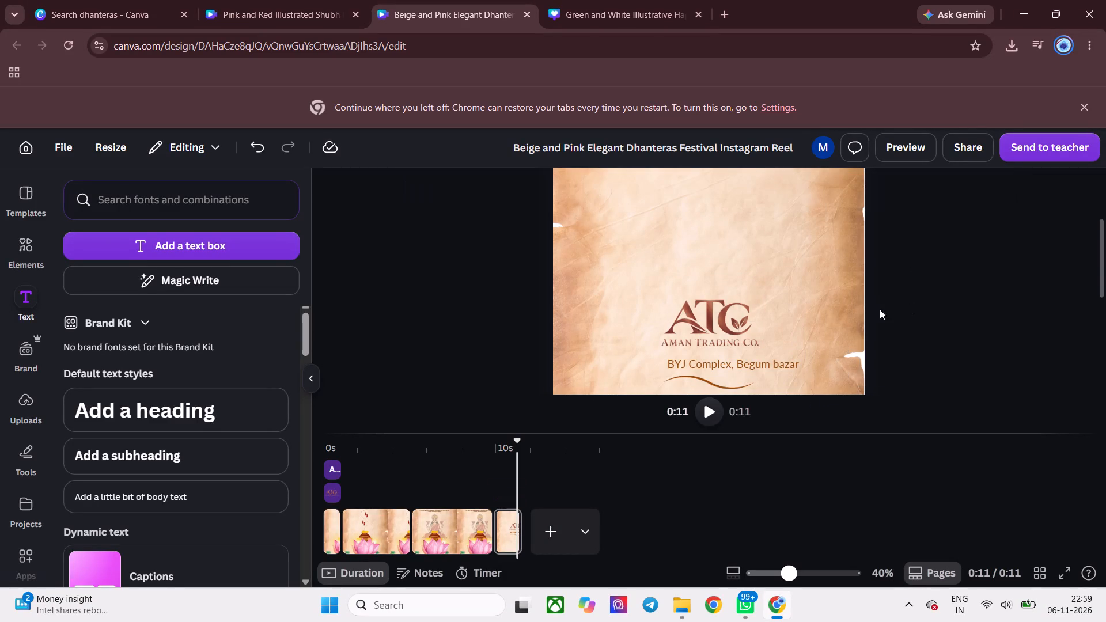
pyautogui.moveTo(762, 361); pyautogui.dragTo(739, 363)
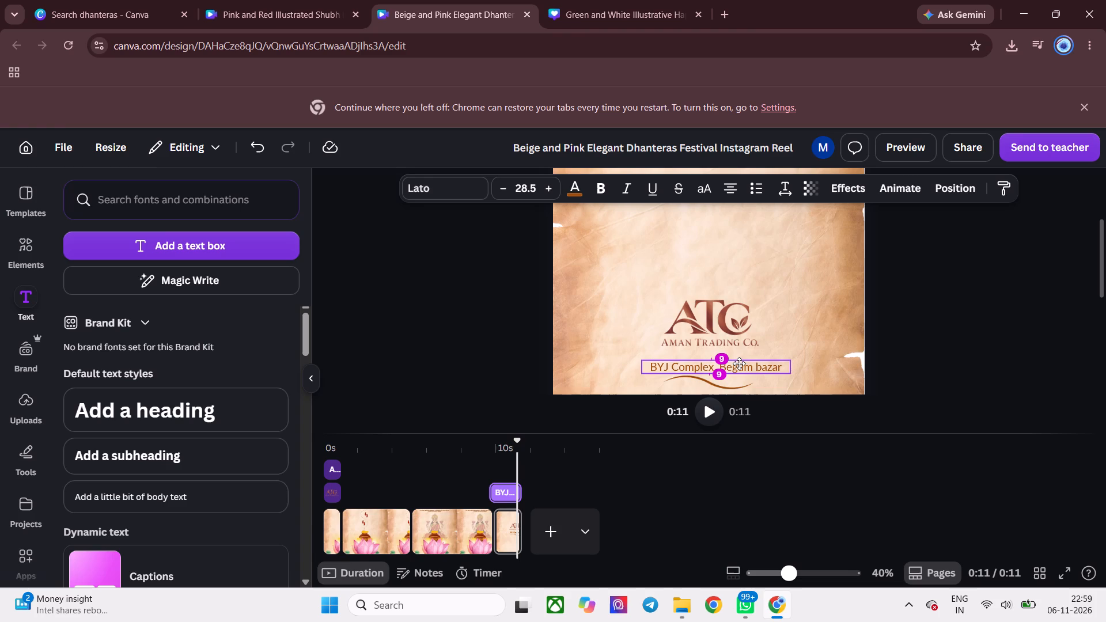
pyautogui.moveTo(739, 363); pyautogui.dragTo(735, 365)
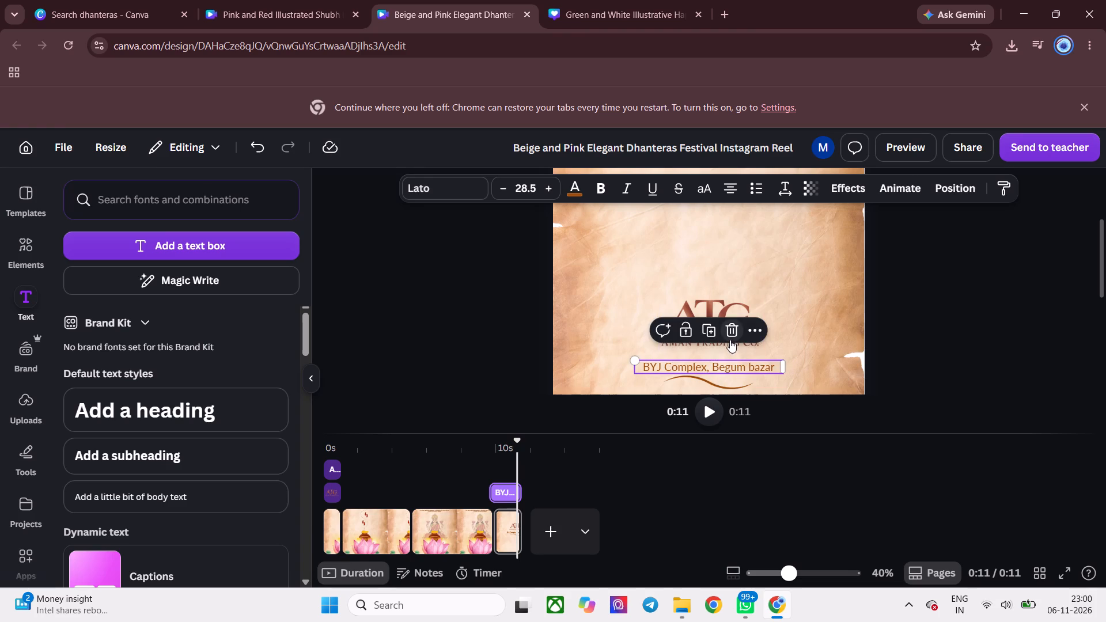
# Align the last page's ATC logo with the page's vertical centre line, above the address.
pyautogui.doubleClick(729, 348)
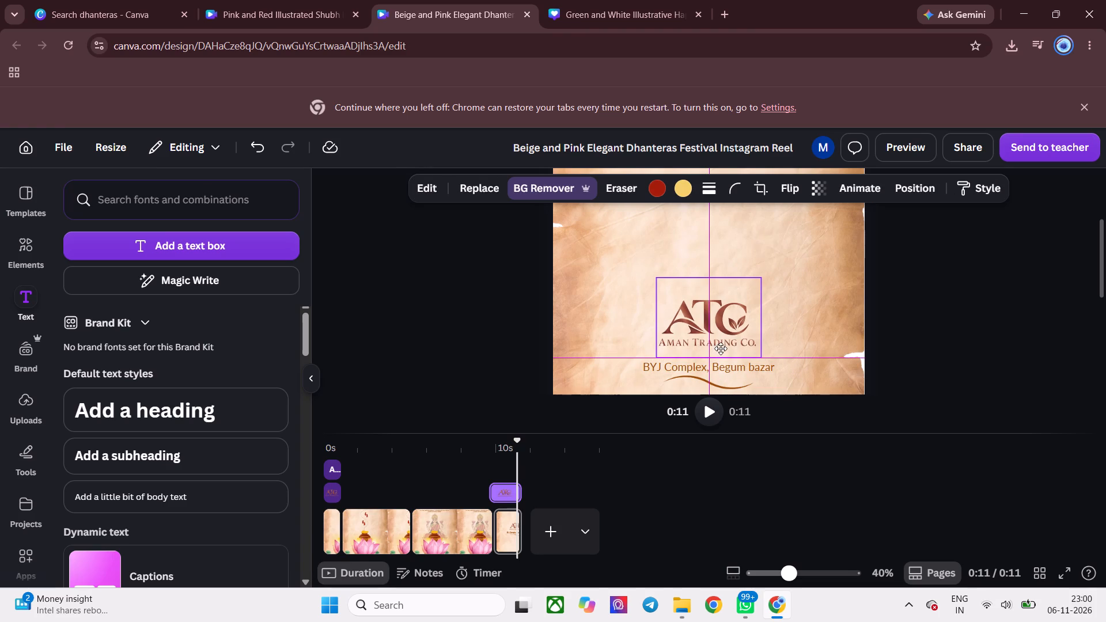
pyautogui.click(934, 309)
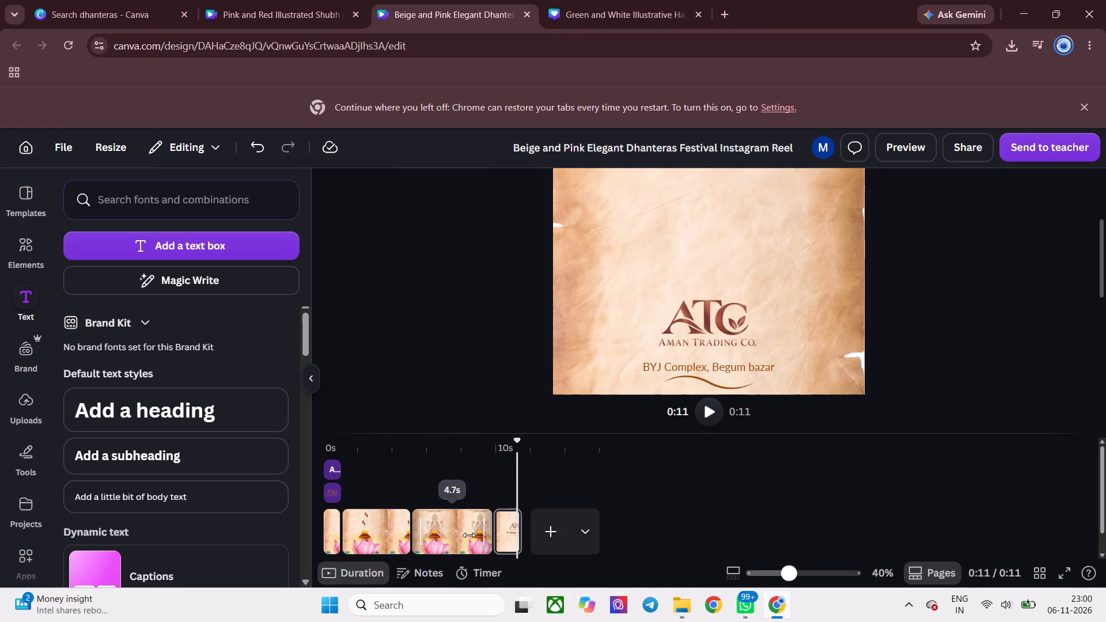
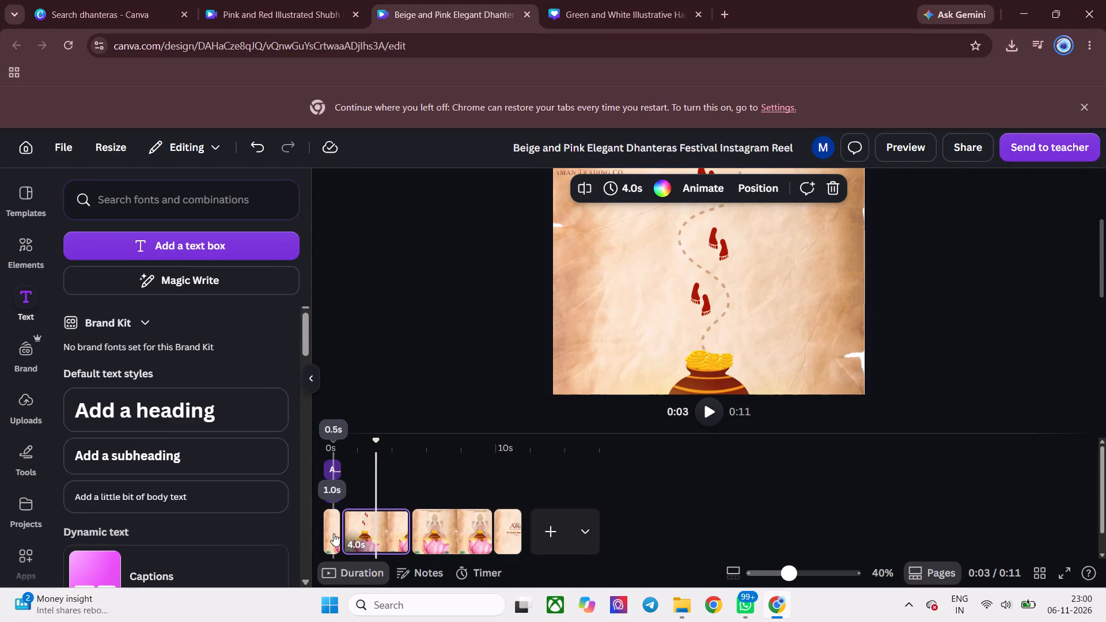
# Replace the "HILLSAFE PVT LTD" text on the second page with the copied company name "Aman Trading Co".
pyautogui.click(334, 533)
pyautogui.scroll(3, 550, 228)
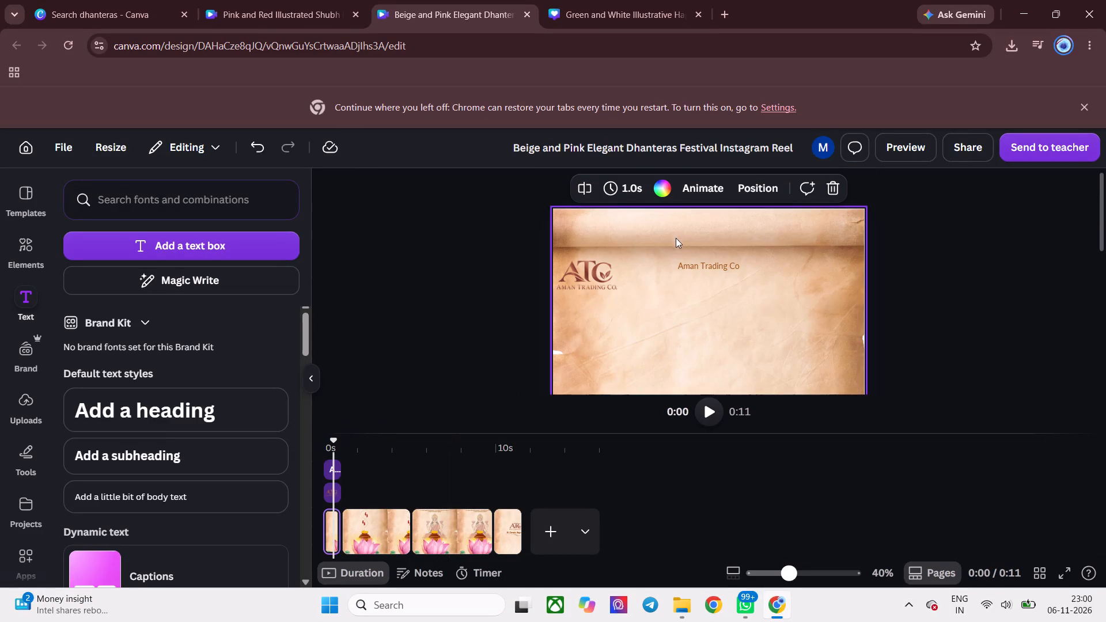
pyautogui.click(392, 524)
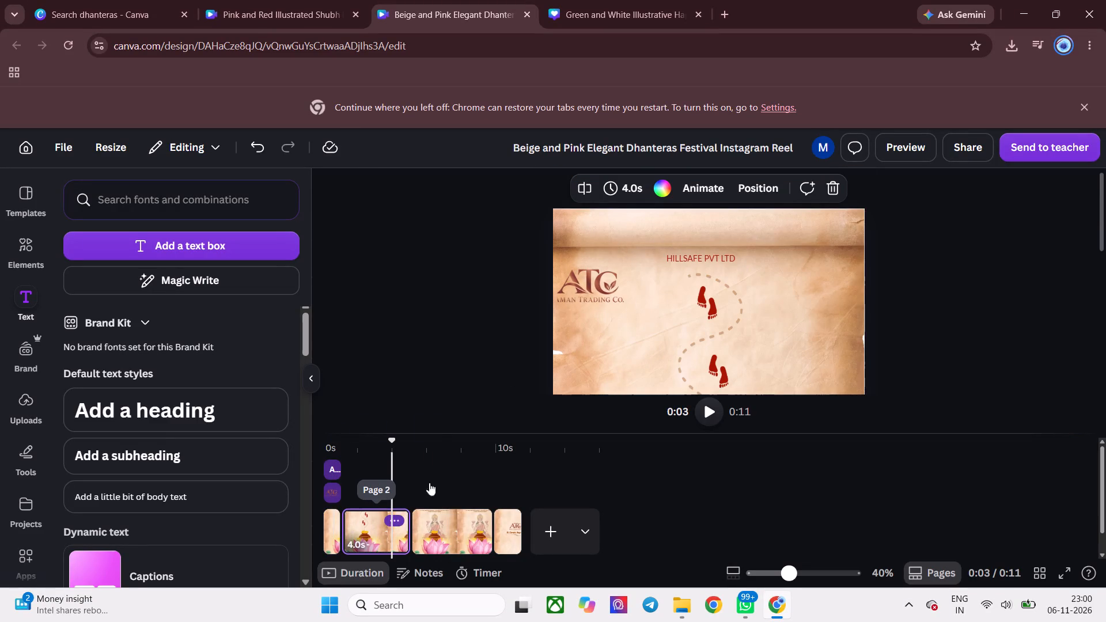
pyautogui.tripleClick(702, 259)
pyautogui.press('BackSpace')
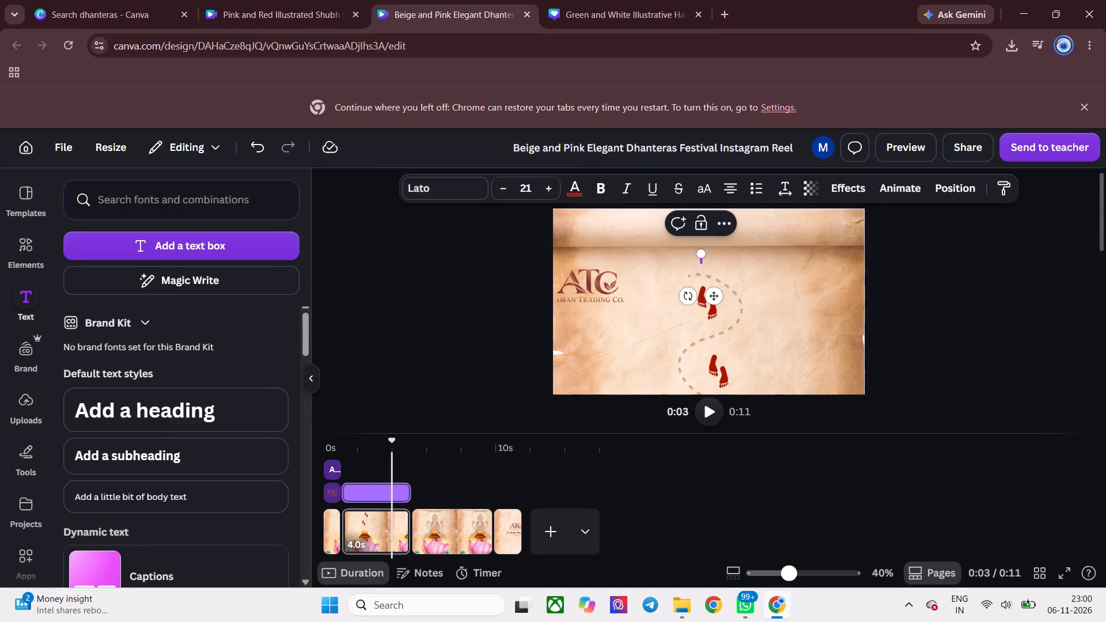
pyautogui.hotkey('ctrl', 'v')
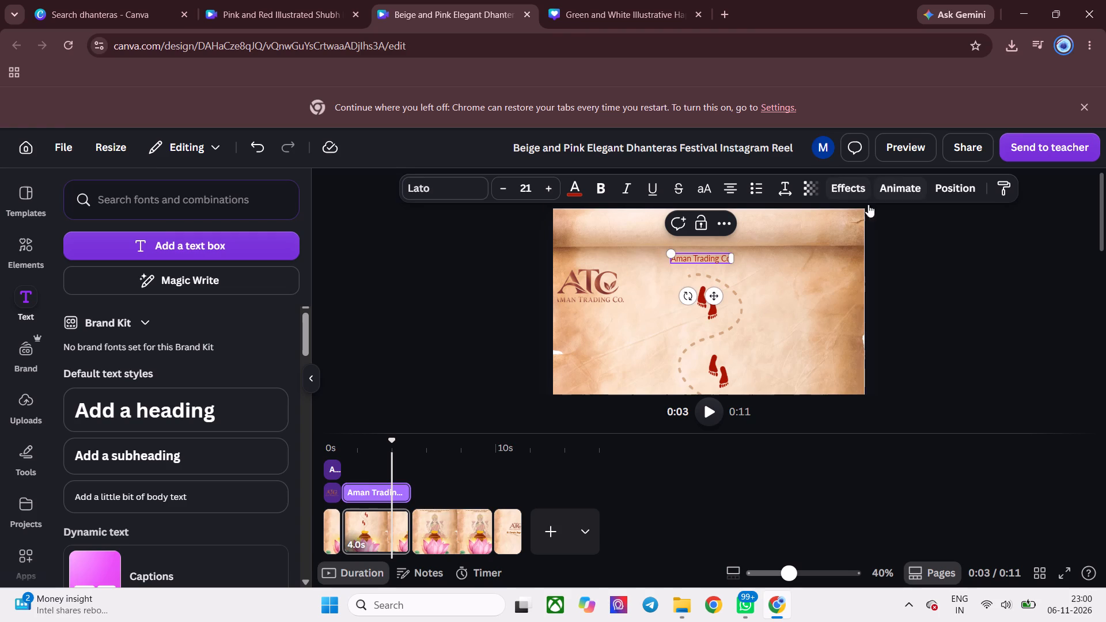
pyautogui.click(765, 273)
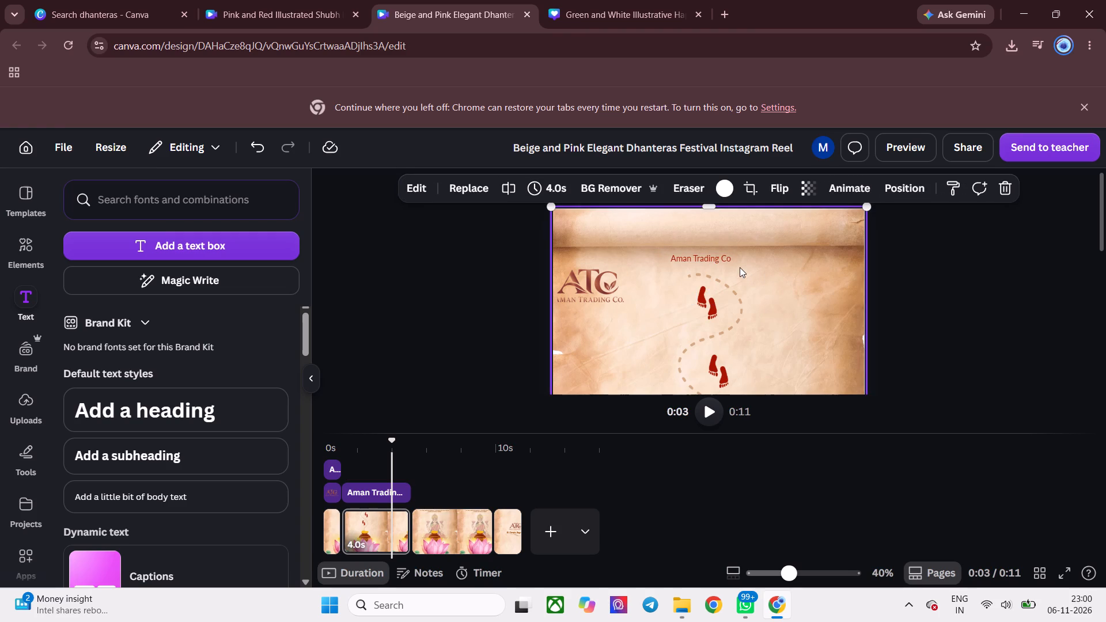
# Start a new line after "Aman Trading Co" in the second page's text box, keeping the name on one line.
pyautogui.click(729, 261)
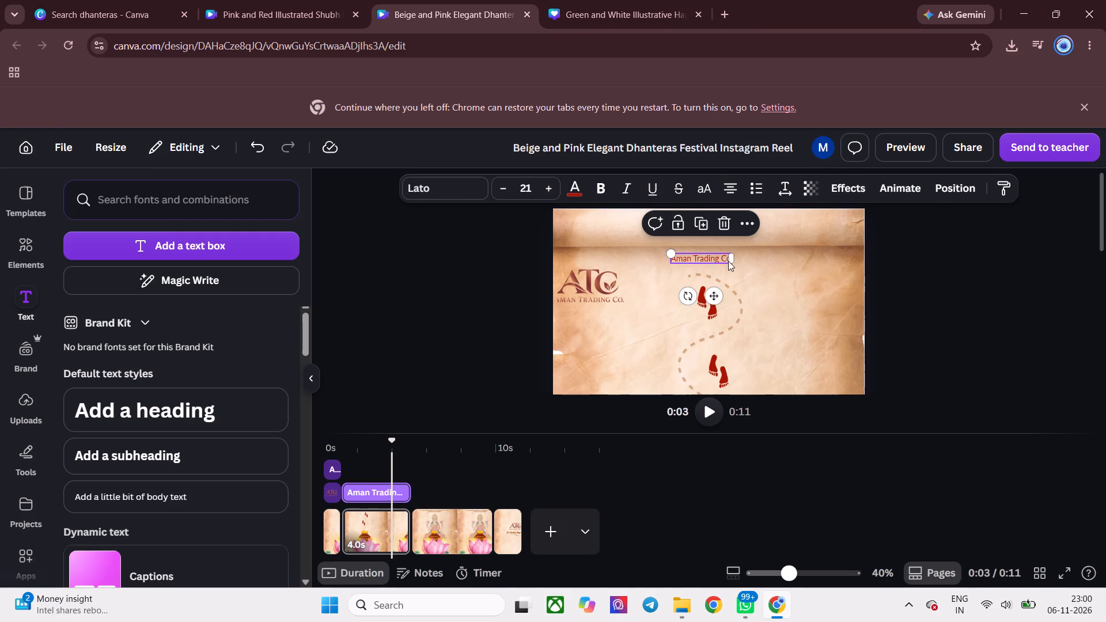
pyautogui.doubleClick(723, 260)
pyautogui.click(723, 260)
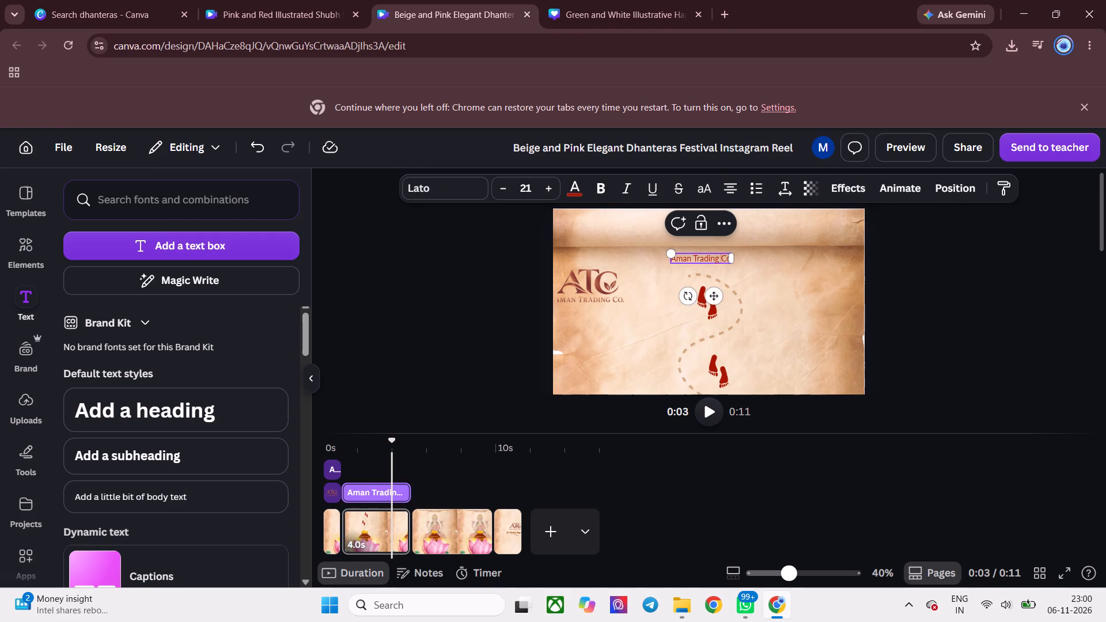
pyautogui.press('Right')
pyautogui.press('Return')
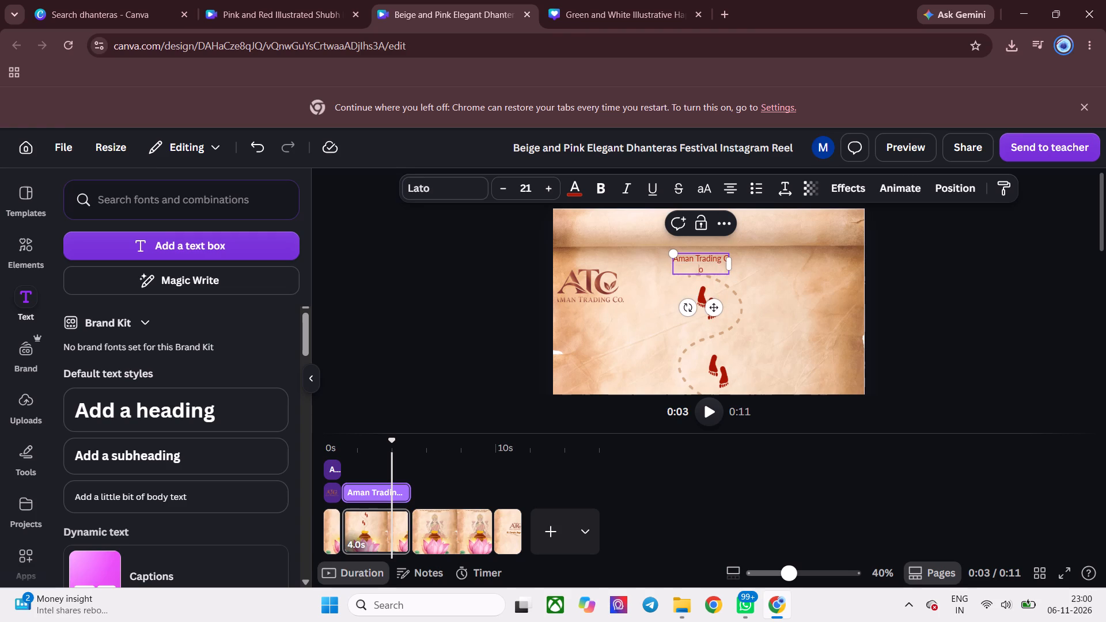
pyautogui.press('BackSpace')
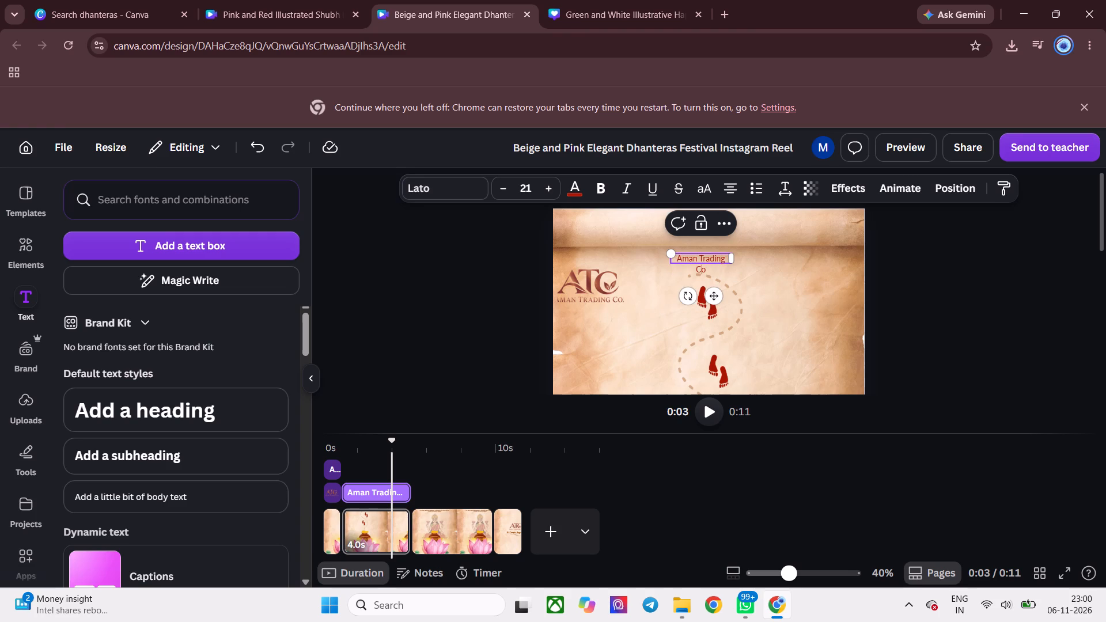
pyautogui.press('Left')
pyautogui.press('Left')
pyautogui.press('Right')
pyautogui.press('Right')
pyautogui.press('Return')
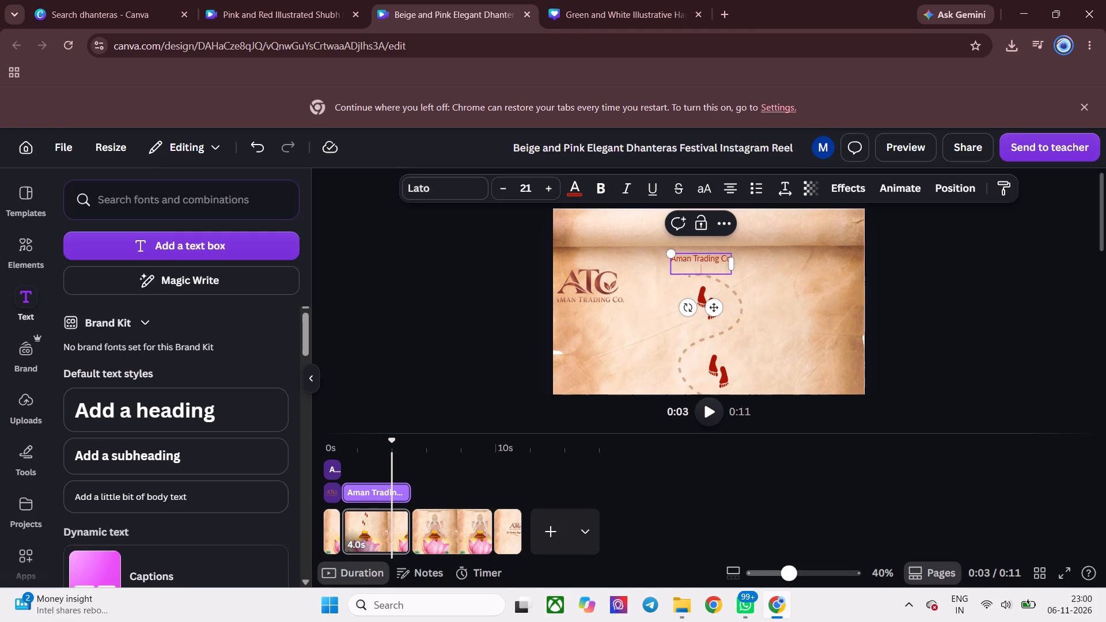
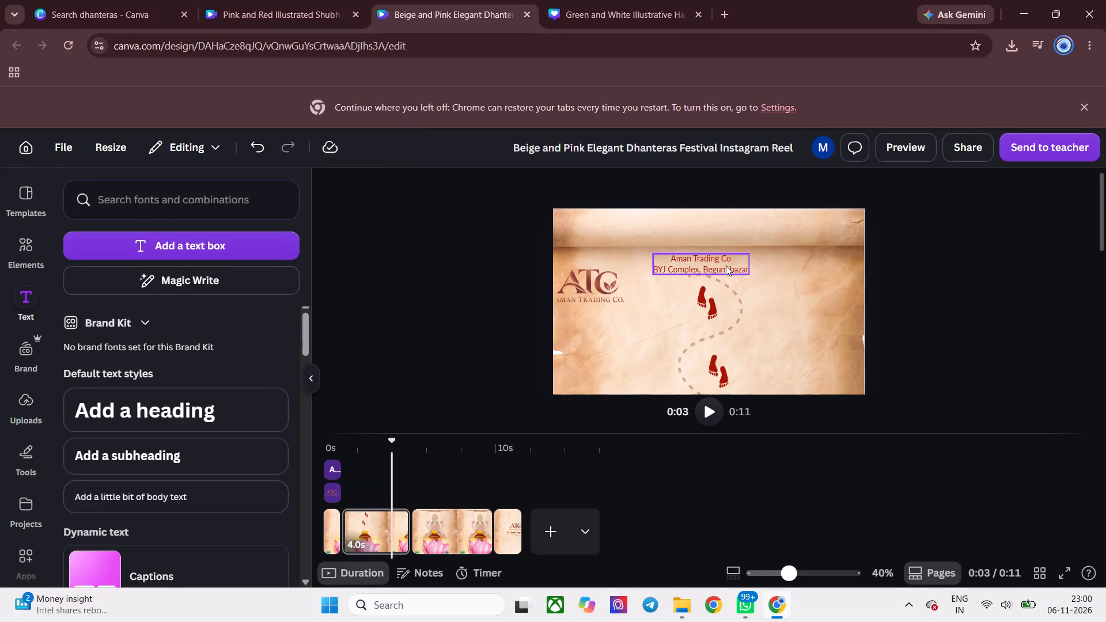
# Play the full reel preview to check the rebranded pages, and close it.
pyautogui.click(726, 266)
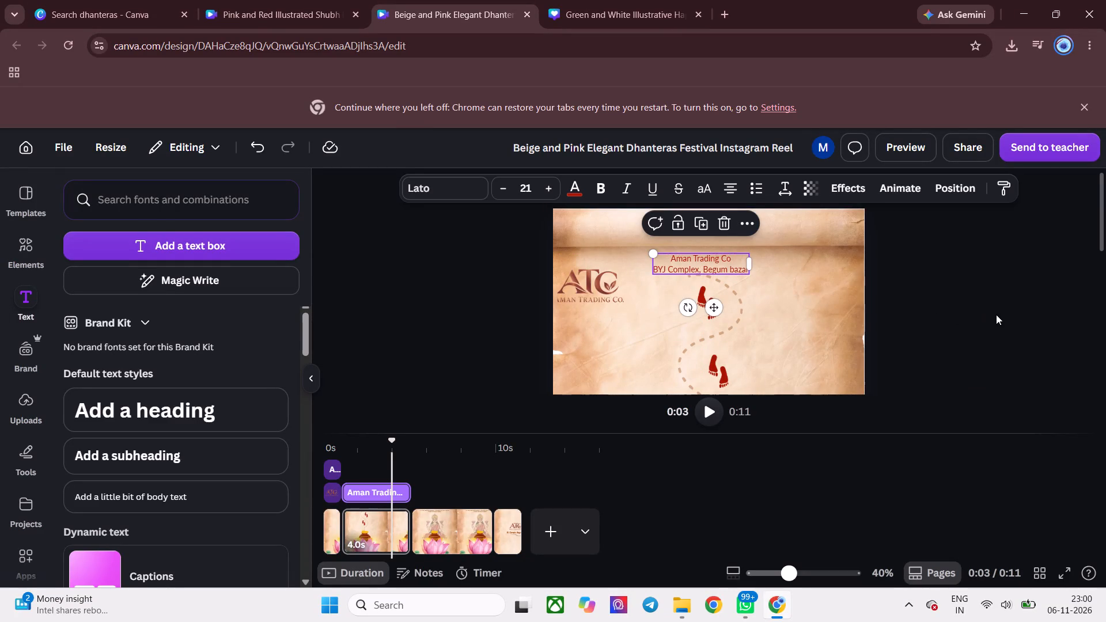
pyautogui.click(996, 314)
pyautogui.click(917, 146)
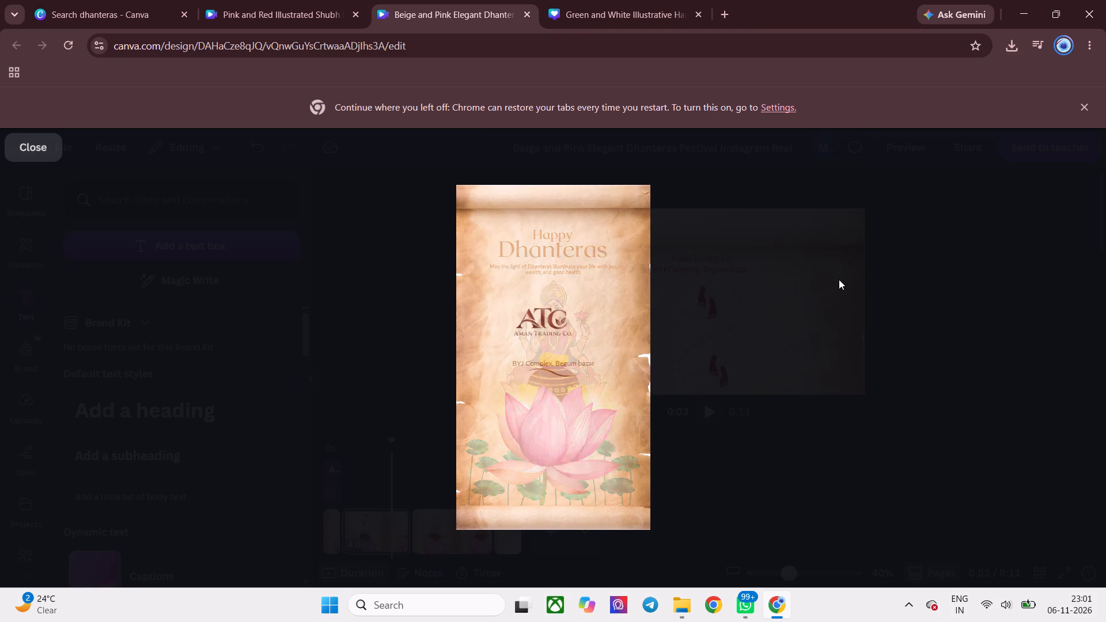
pyautogui.click(923, 307)
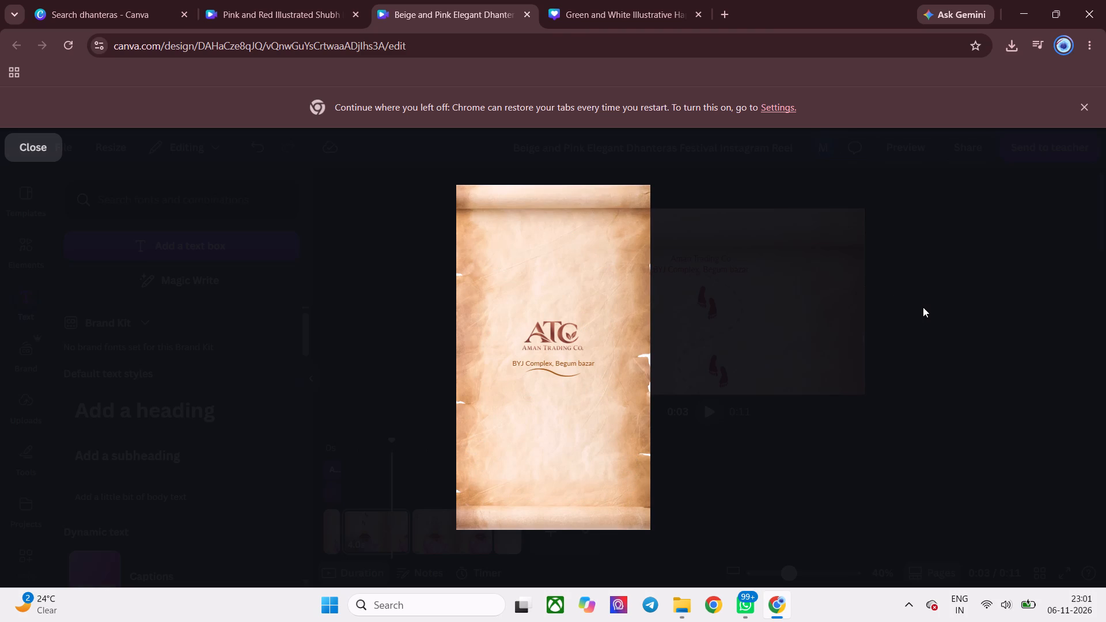
# Replace "Dhanteras" with "DIWALI" in the third page's "Happy Dhanteras" heading.
pyautogui.click(450, 528)
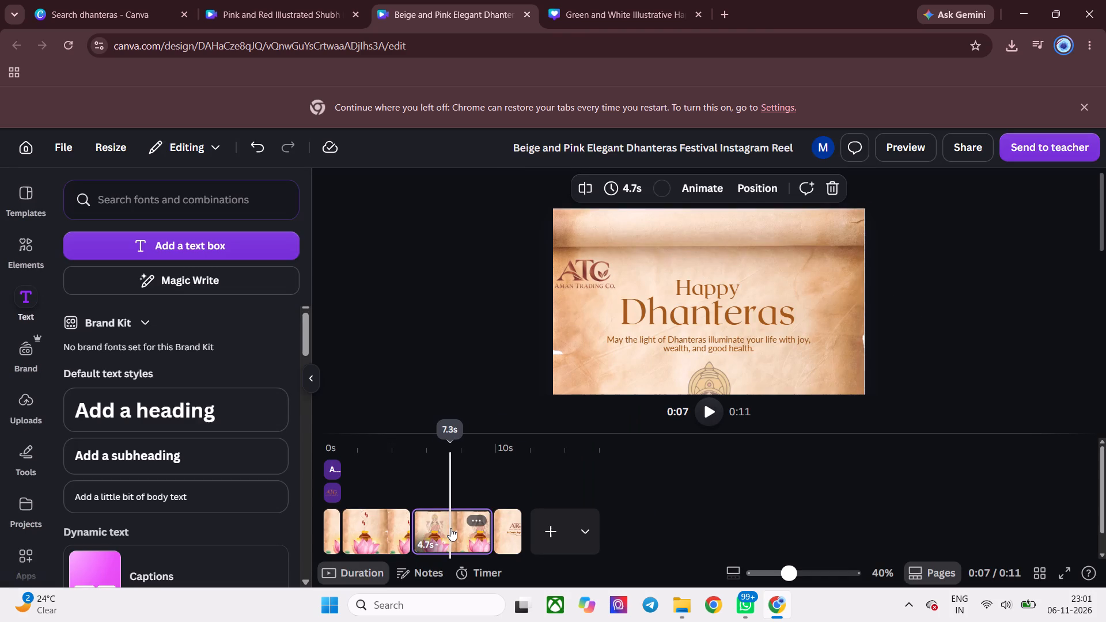
pyautogui.tripleClick(738, 320)
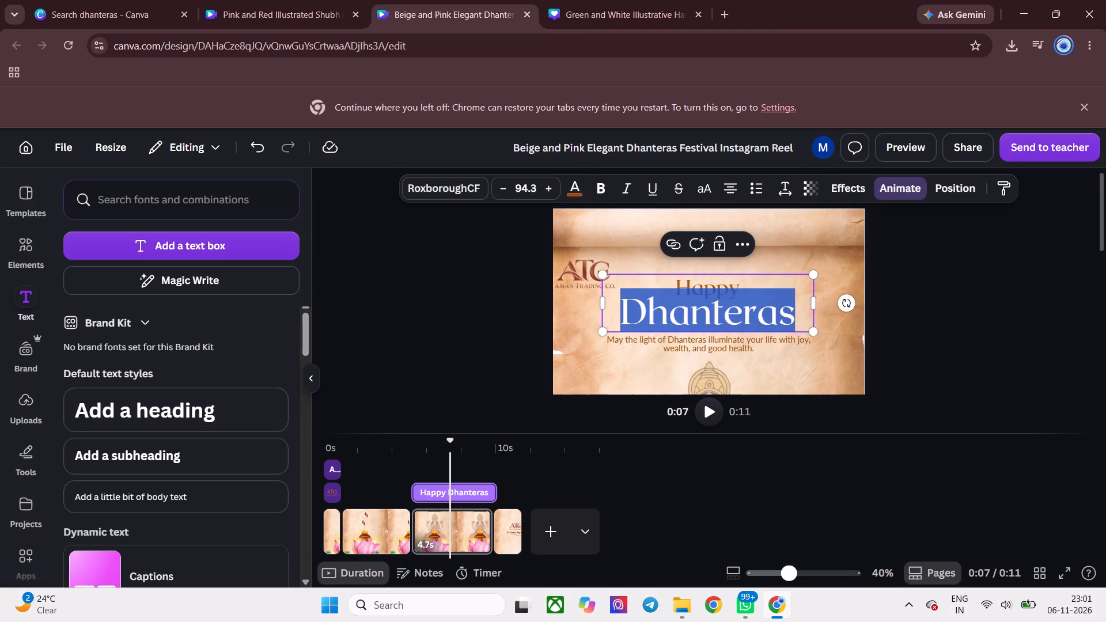
pyautogui.press('BackSpace')
pyautogui.write('di')
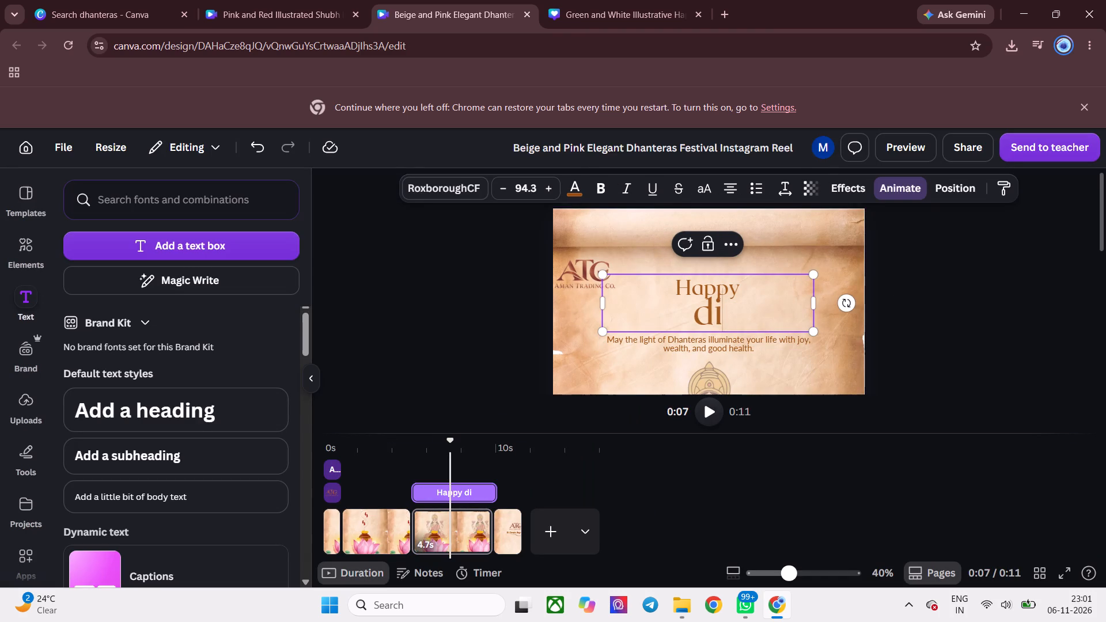
pyautogui.press('BackSpace')
pyautogui.write('DIWALI')
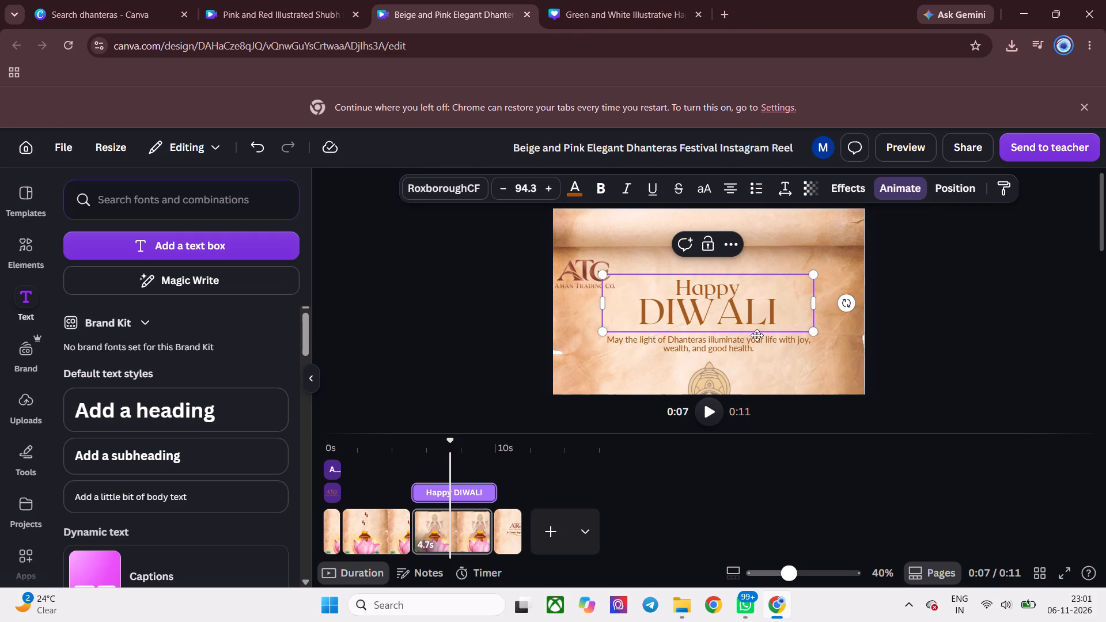
# Change "Dhanteras" to "Diwali" in the third page's greeting line so it reads "May the light of Diwali illuminate your life".
pyautogui.click(753, 343)
pyautogui.doubleClick(704, 339)
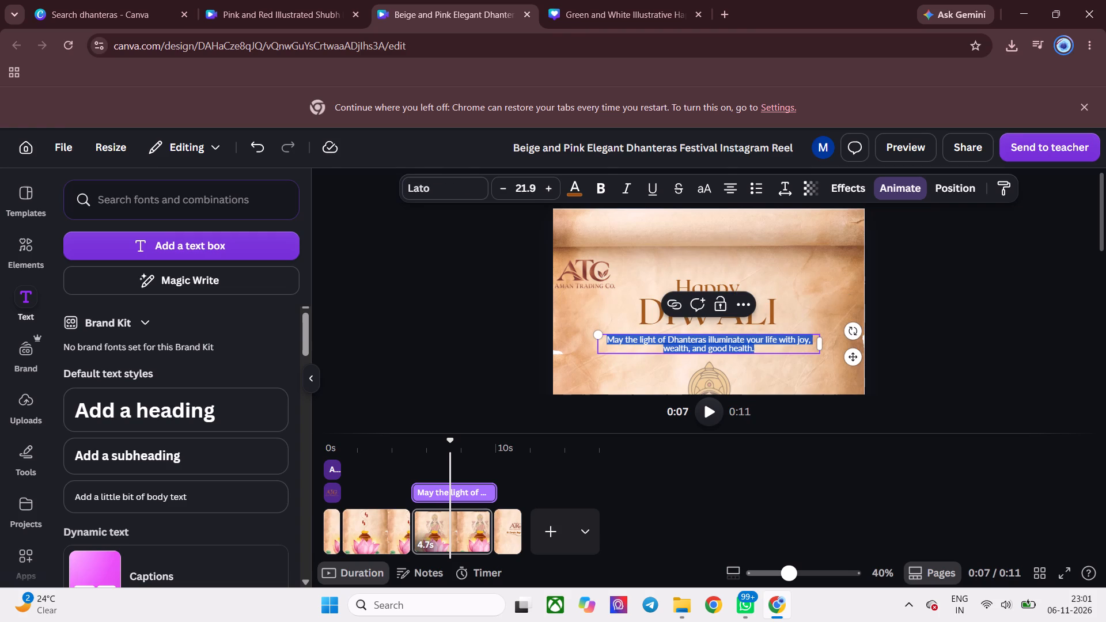
pyautogui.click(704, 339)
pyautogui.click(704, 342)
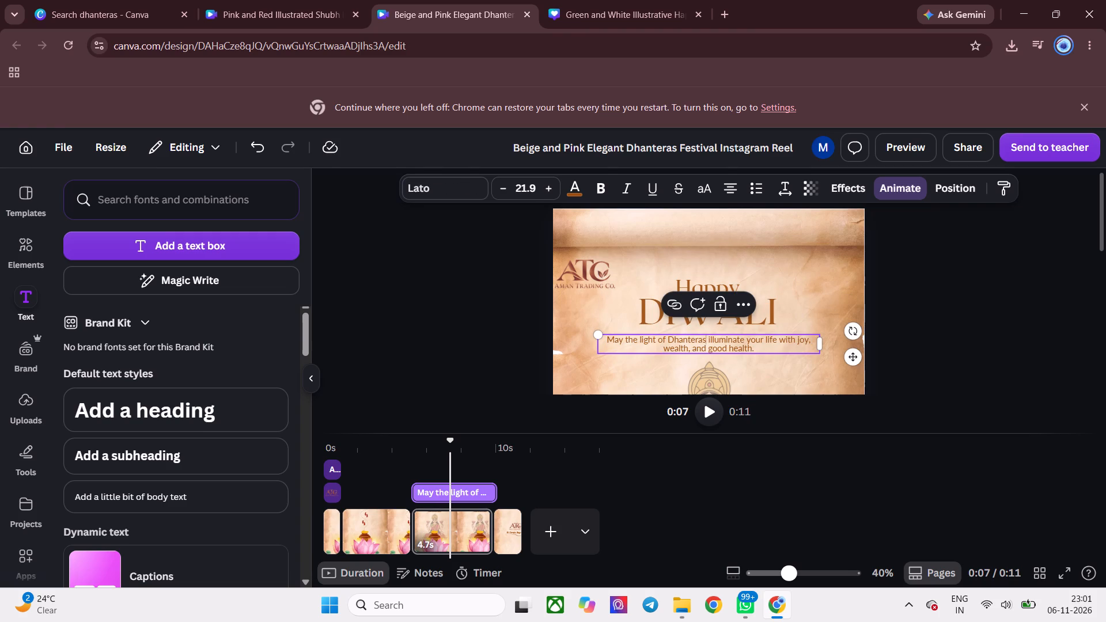
pyautogui.press('BackSpace')
pyautogui.press('BackSpace')
pyautogui.press('BackSpace')
pyautogui.press('BackSpace')
pyautogui.press('BackSpace')
pyautogui.press('BackSpace')
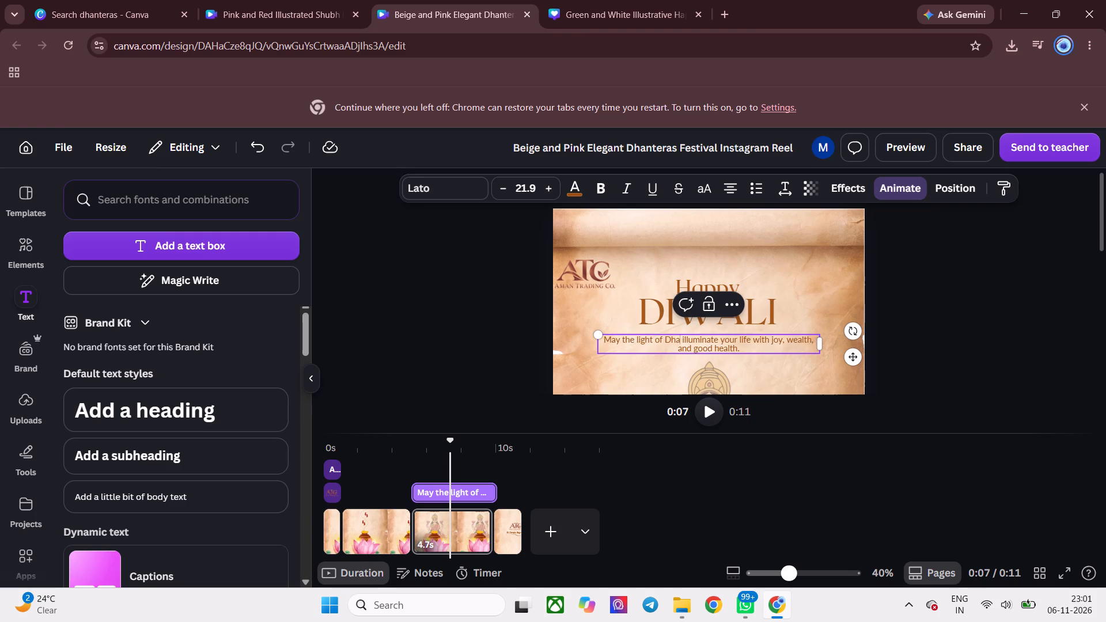
pyautogui.press('BackSpace')
pyautogui.press('BackSpace')
pyautogui.press('i')
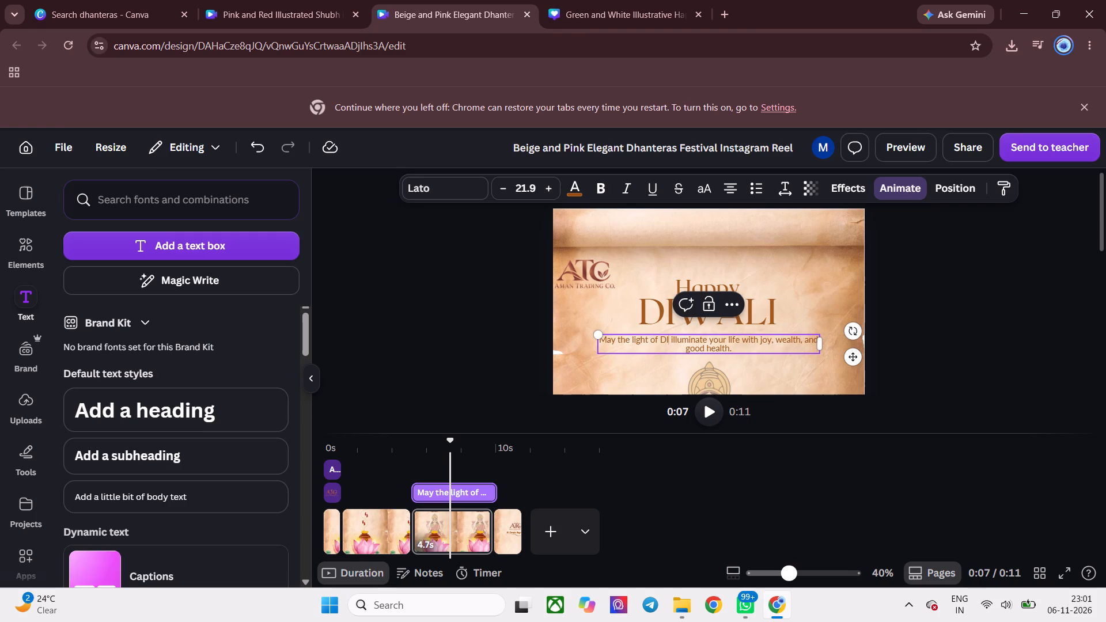
pyautogui.write('iwali')
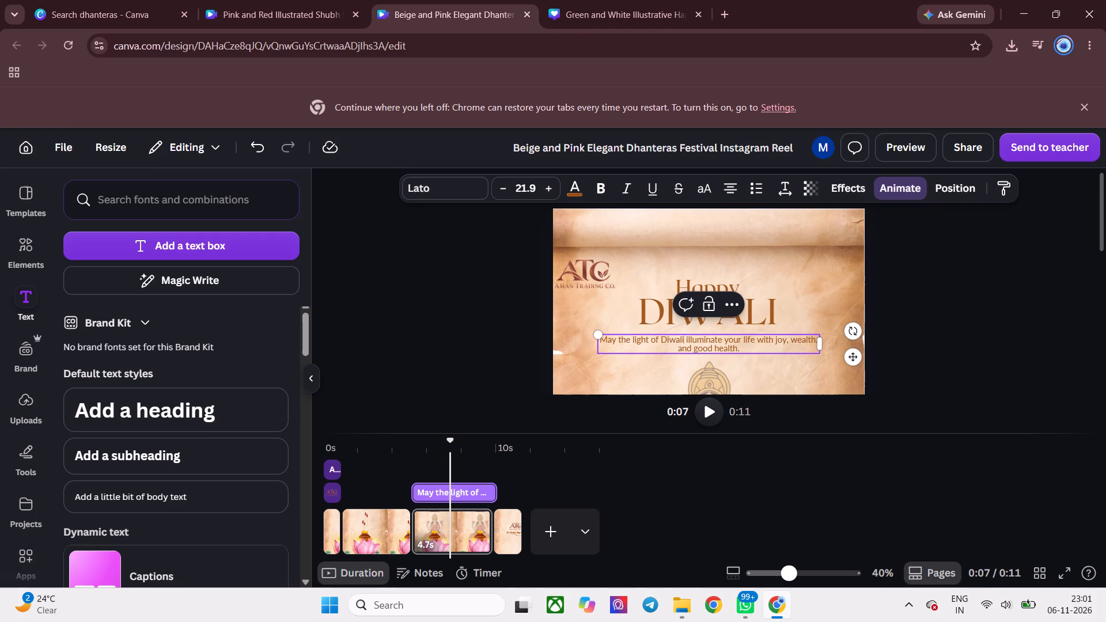
pyautogui.click(938, 370)
# Examine the third page's heading and artwork, and play the full reel preview again.
pyautogui.scroll(-1, 938, 370)
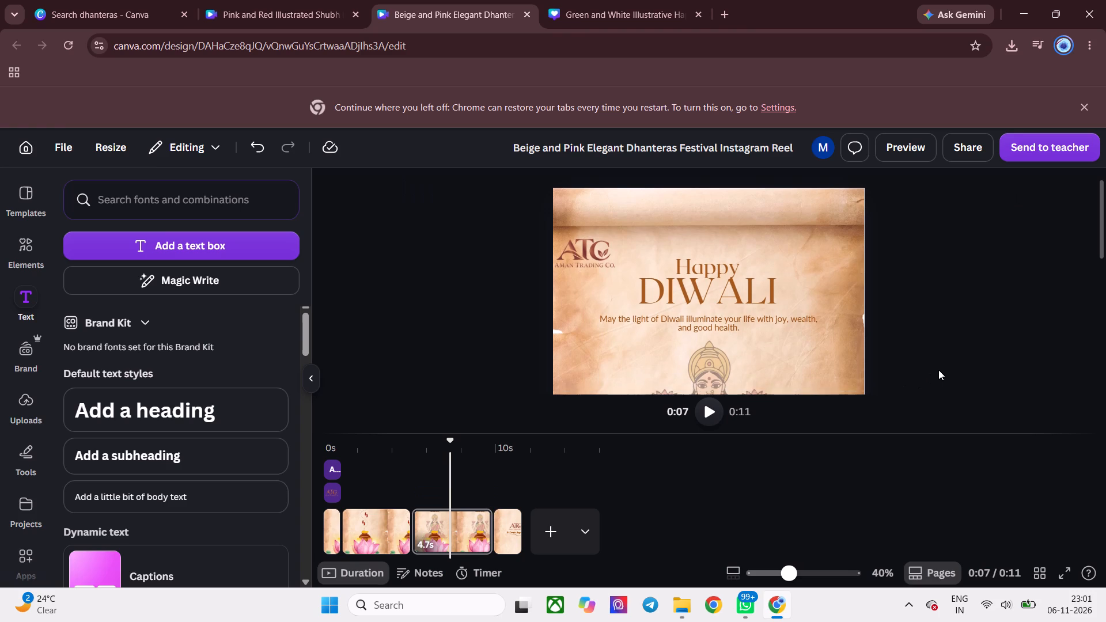
pyautogui.scroll(-1, 938, 370)
pyautogui.doubleClick(744, 295)
pyautogui.click(711, 293)
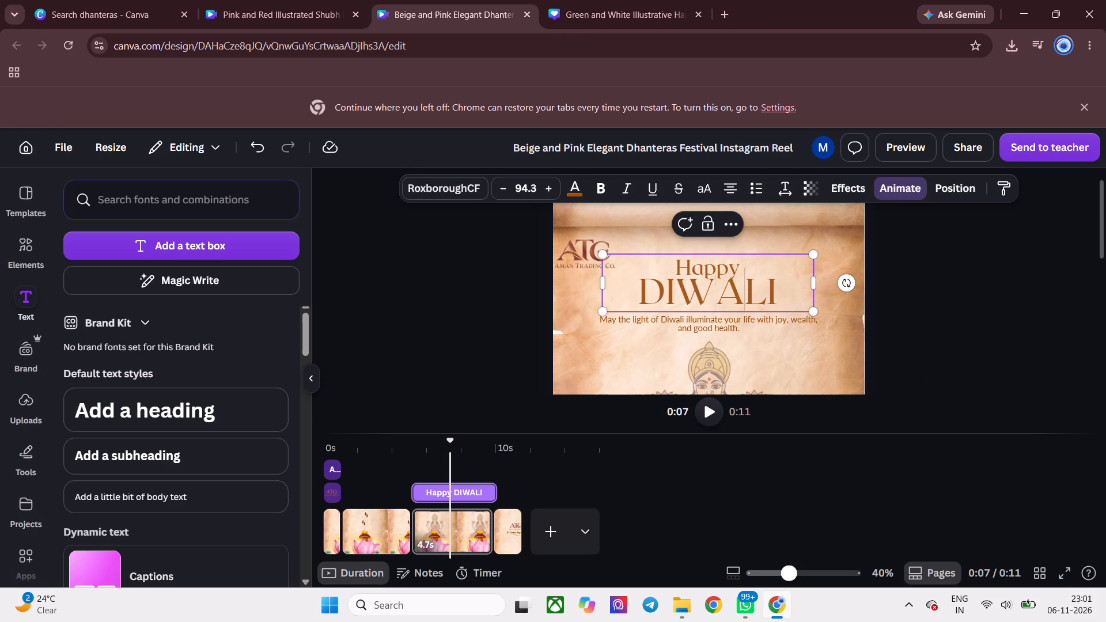
pyautogui.click(963, 326)
pyautogui.scroll(-2, 963, 326)
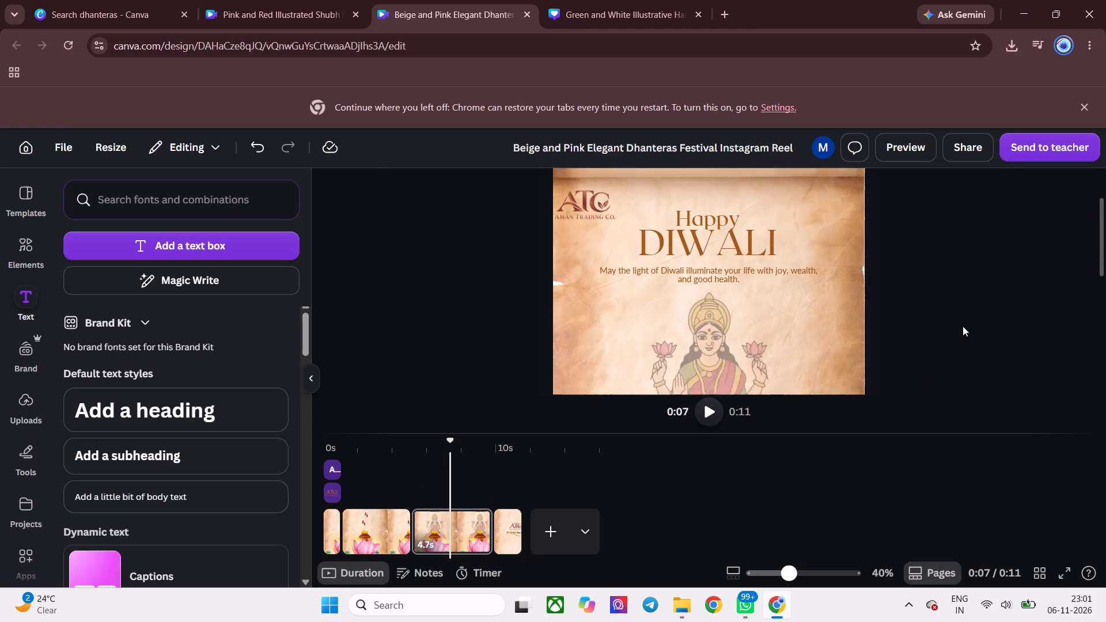
pyautogui.scroll(-1, 963, 326)
pyautogui.click(924, 151)
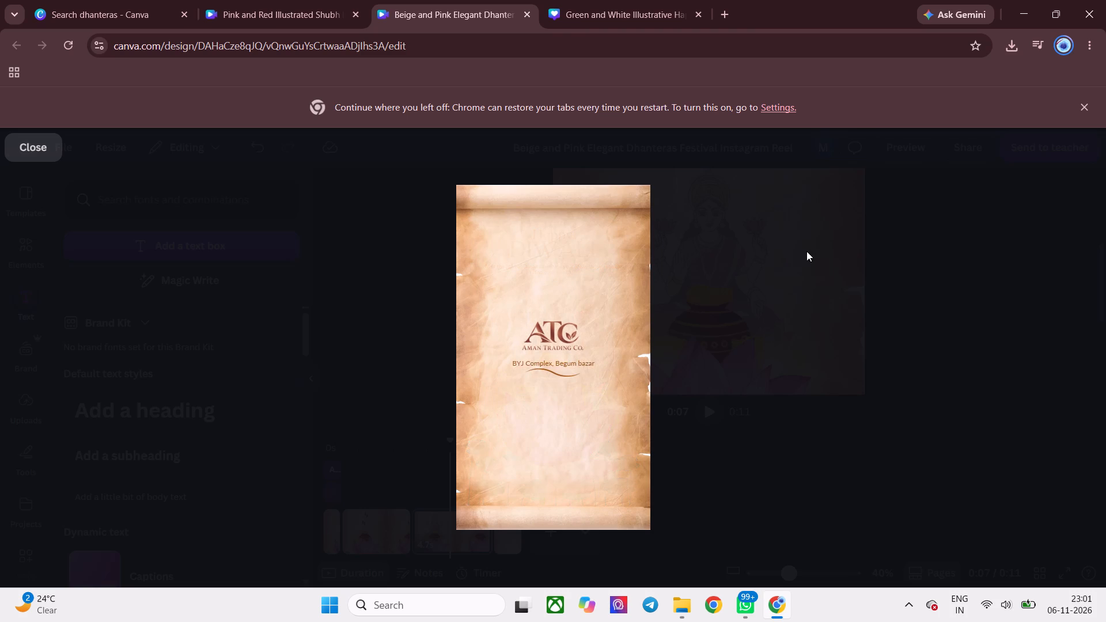
pyautogui.click(916, 263)
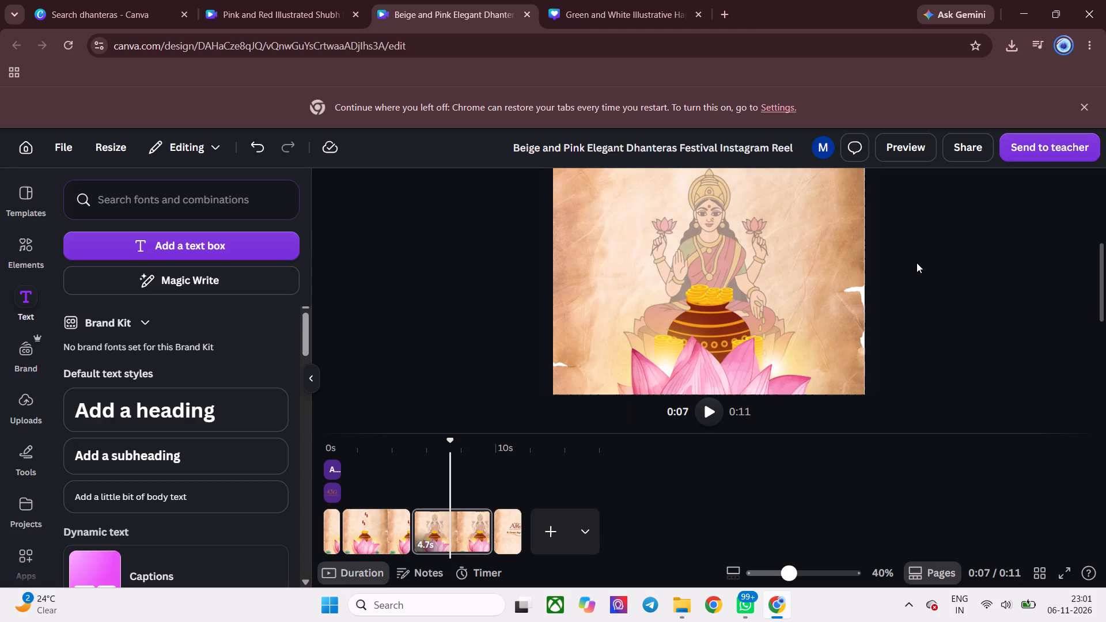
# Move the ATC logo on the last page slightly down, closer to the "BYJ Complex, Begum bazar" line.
pyautogui.click(512, 537)
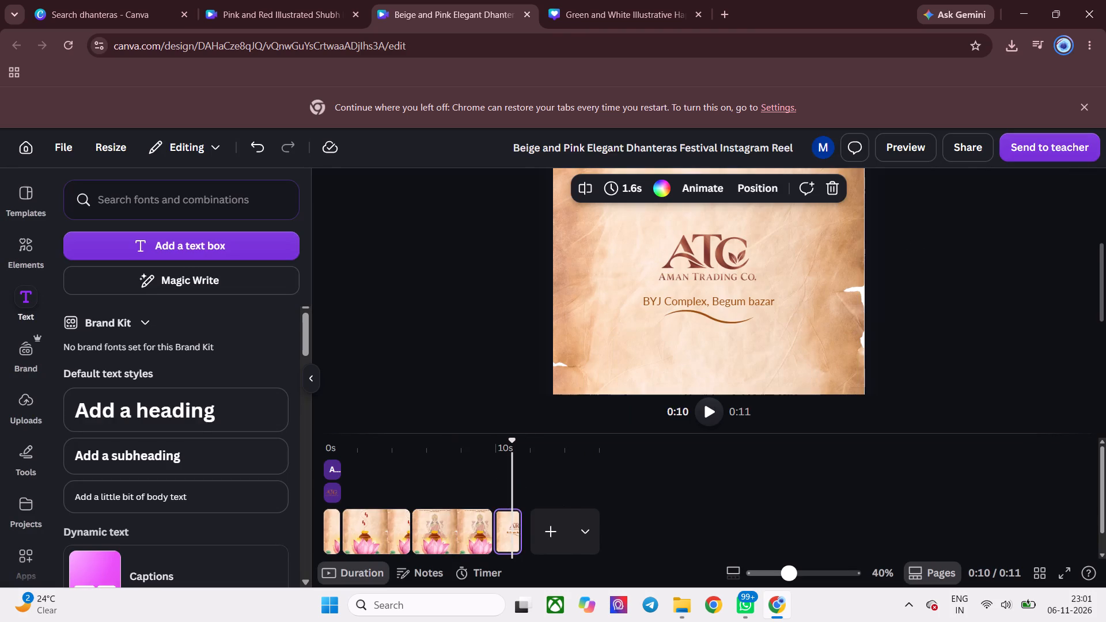
pyautogui.moveTo(724, 275); pyautogui.dragTo(724, 282)
pyautogui.click(904, 306)
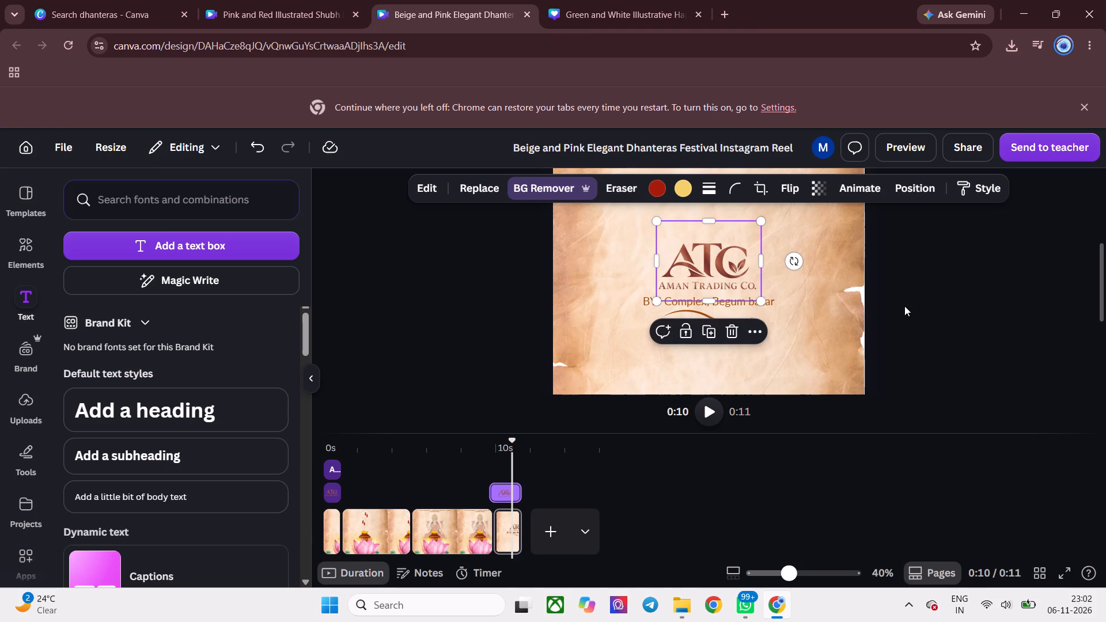
# Download all pages of the reel as an MP4 video in 4K quality.
pyautogui.click(980, 153)
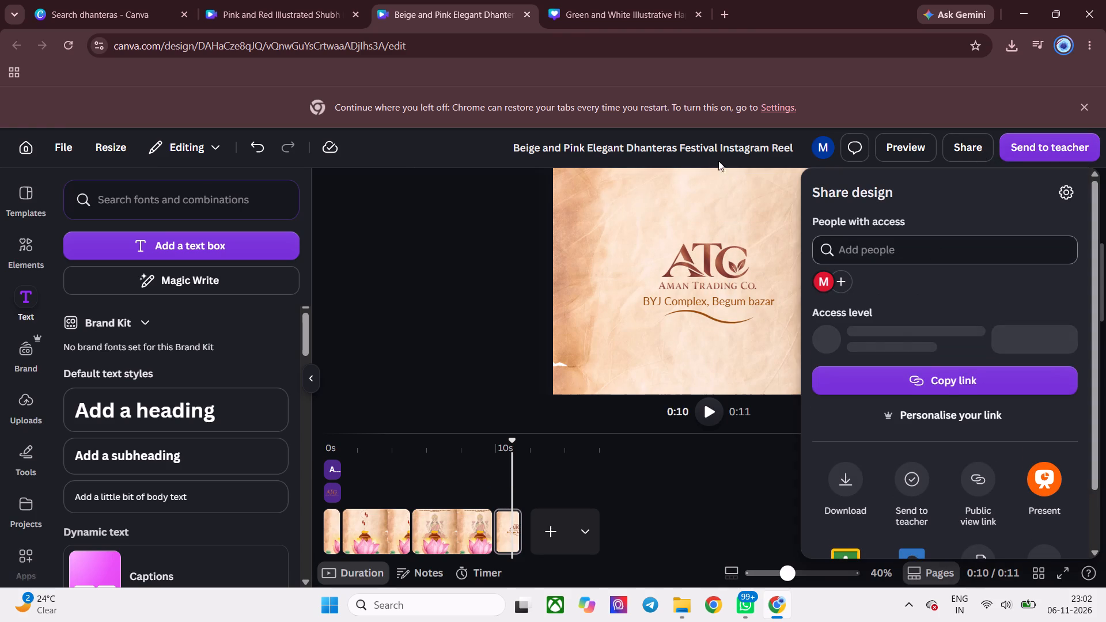
pyautogui.scroll(-1, 897, 442)
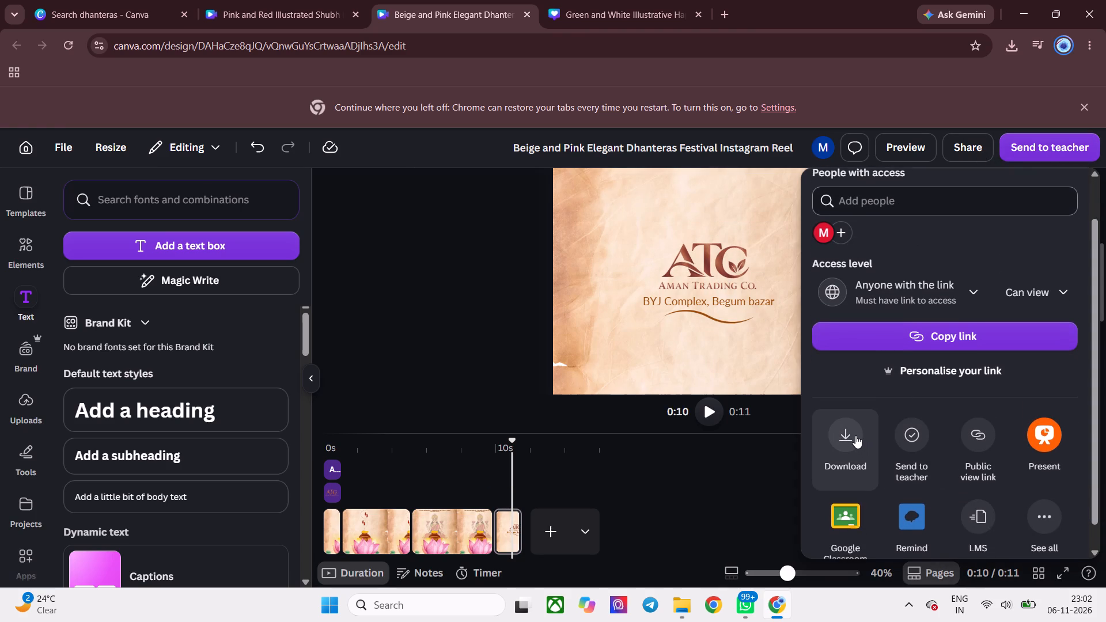
pyautogui.click(855, 435)
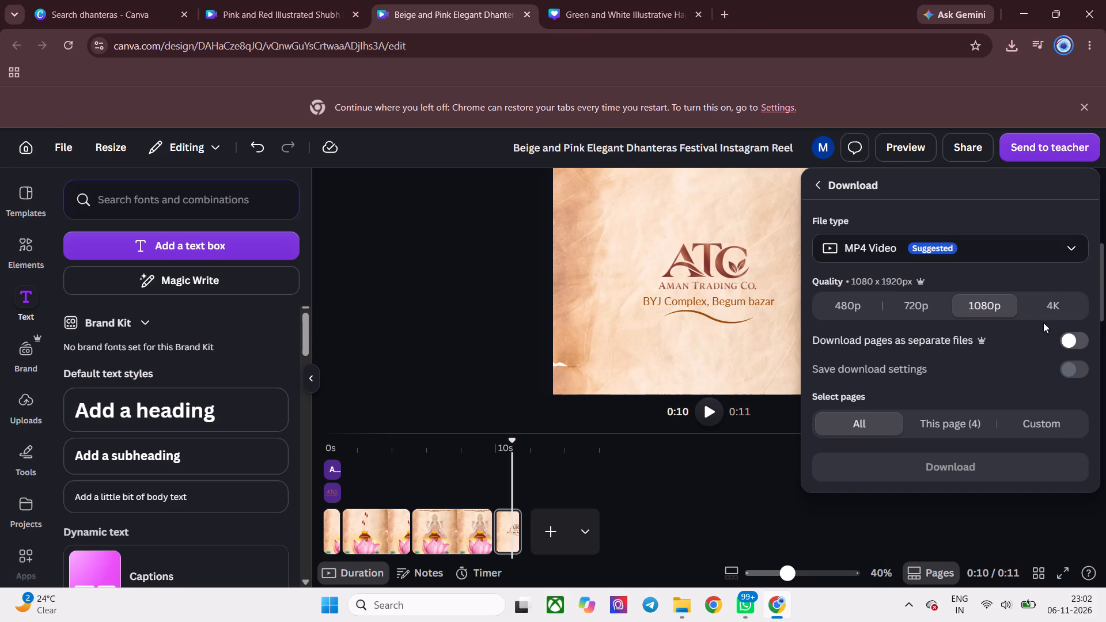
pyautogui.click(1056, 304)
pyautogui.click(949, 462)
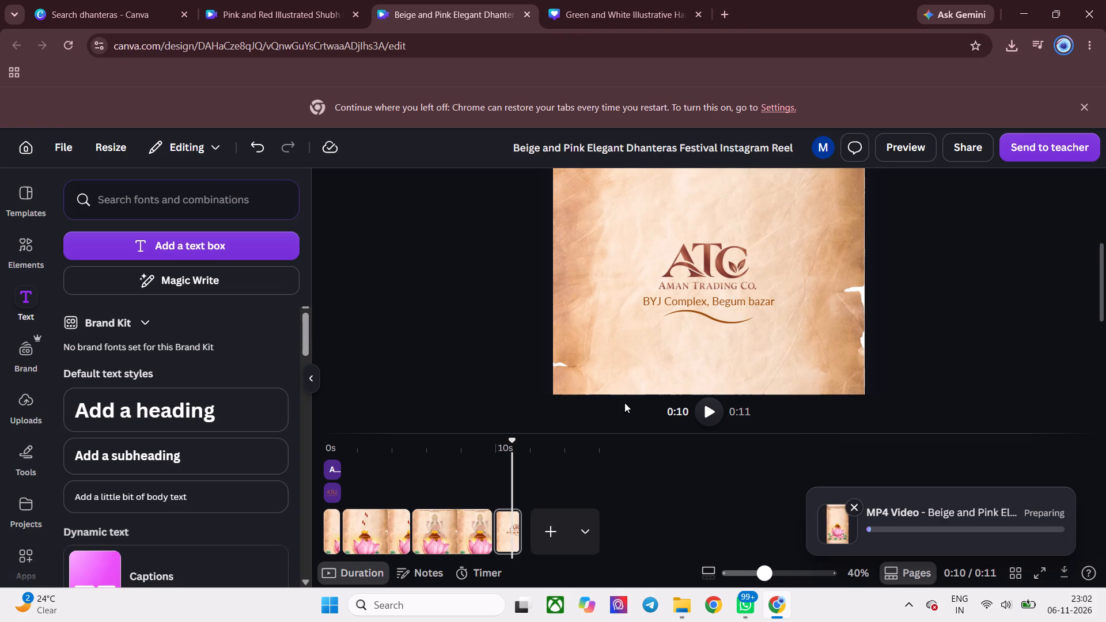
# Browse the templates similar to the Pink and Red Illustrated Shubh Dhanteras Mobile Video in the dhanteras search for another festival design.
pyautogui.click(260, 0)
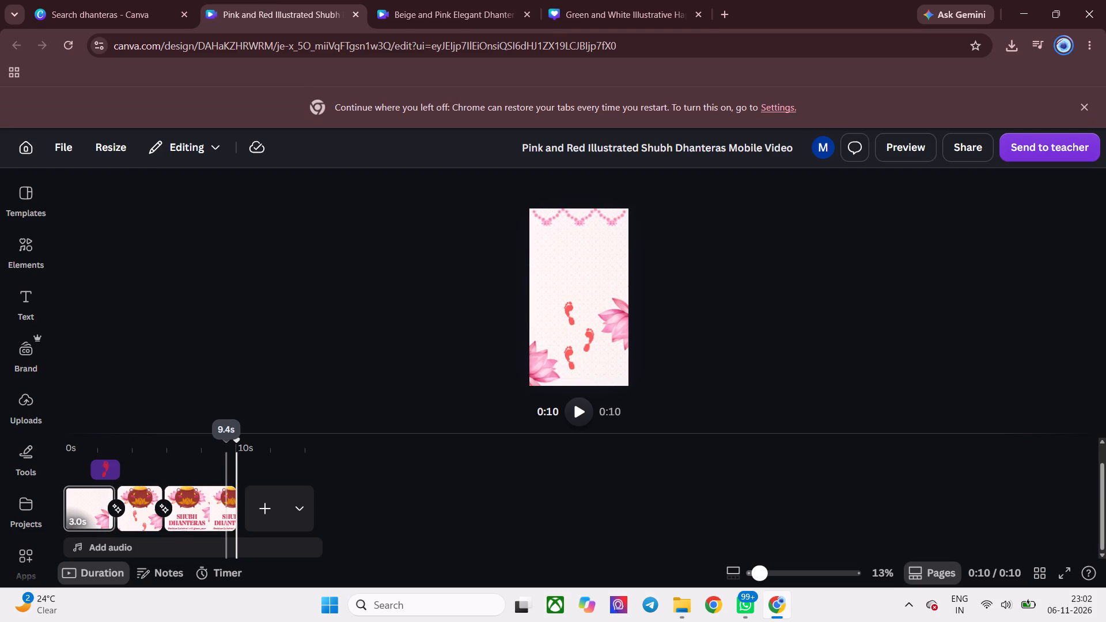
pyautogui.click(132, 0)
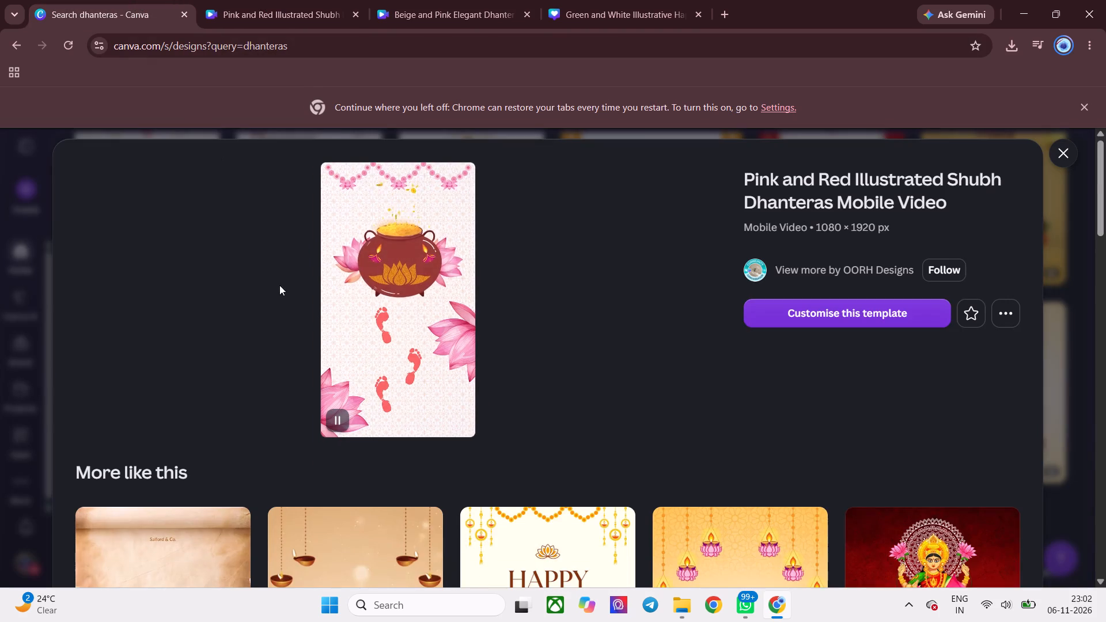
pyautogui.scroll(-3, 287, 390)
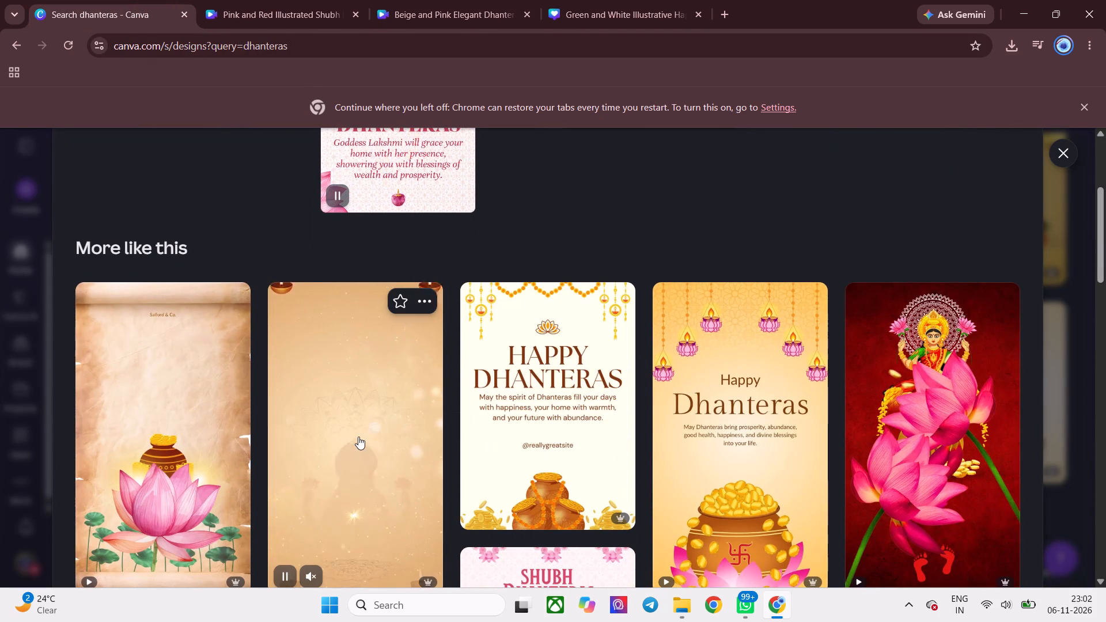
pyautogui.scroll(-1, 358, 437)
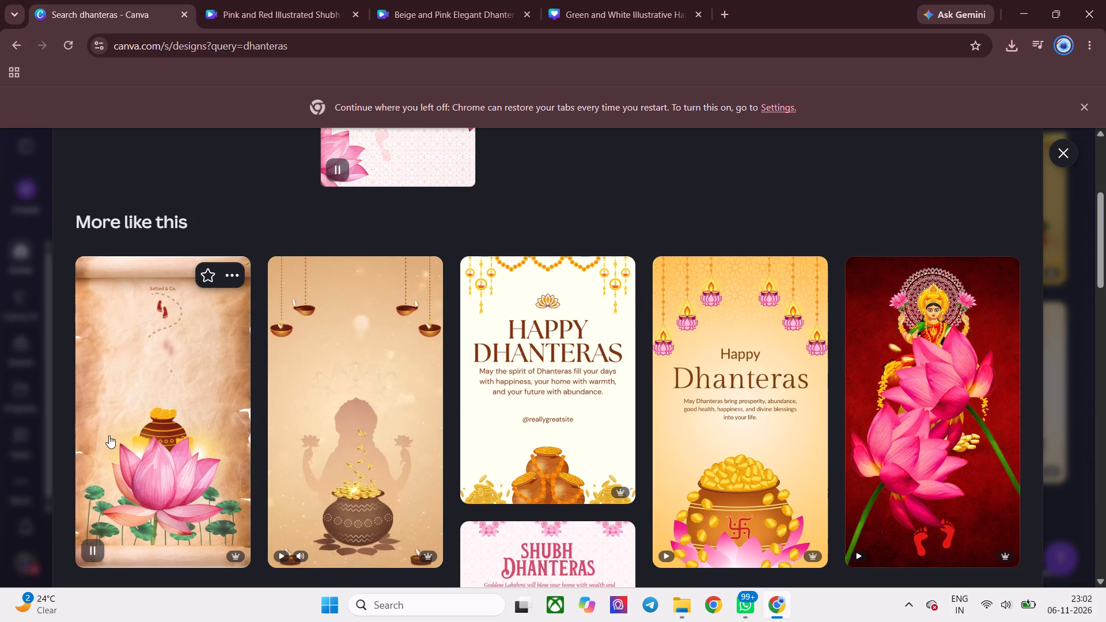
pyautogui.scroll(-1, 109, 435)
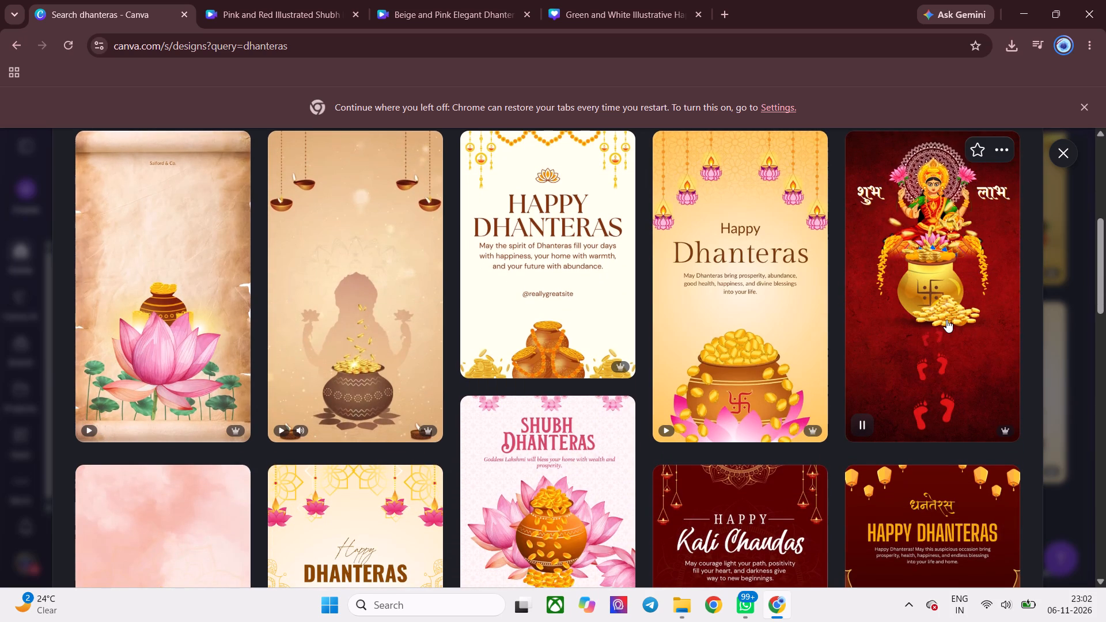
pyautogui.scroll(-2, 946, 320)
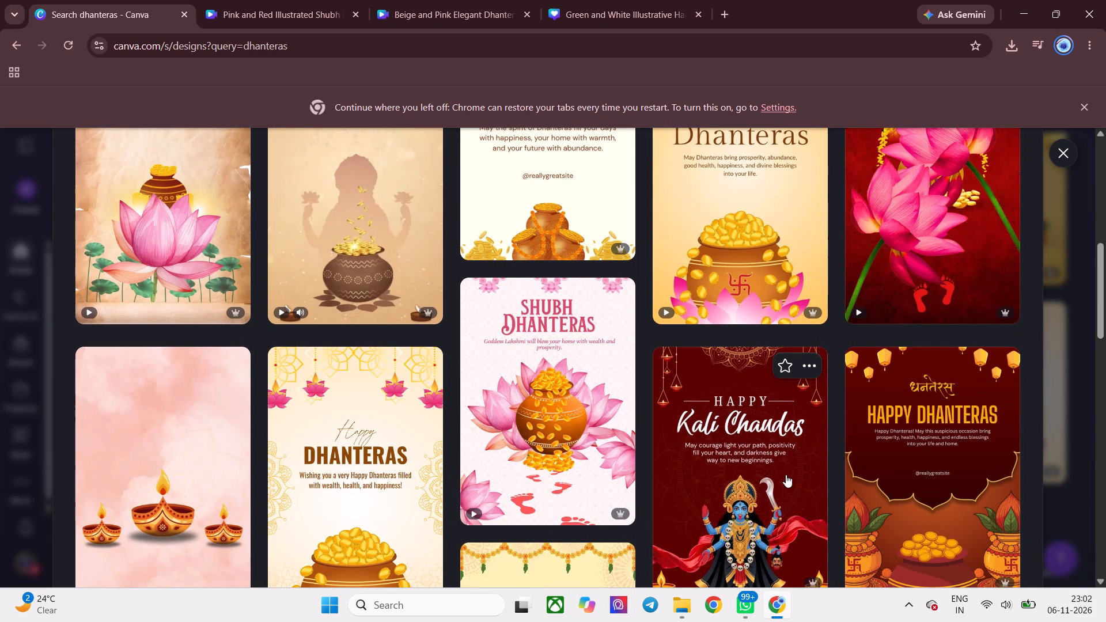
pyautogui.scroll(-1, 786, 475)
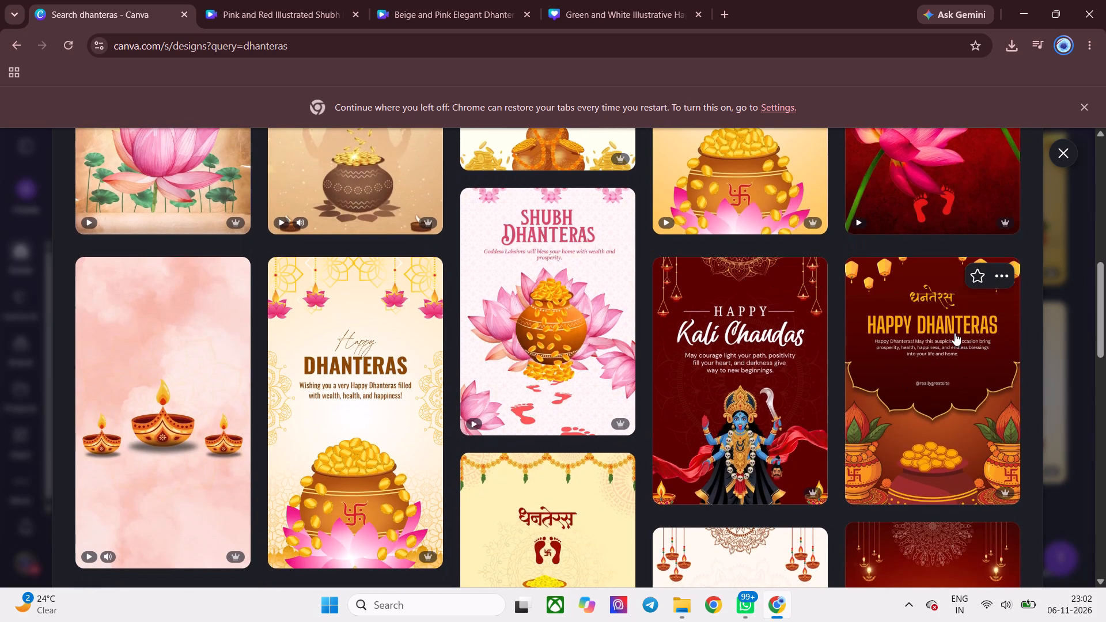
pyautogui.scroll(1, 622, 274)
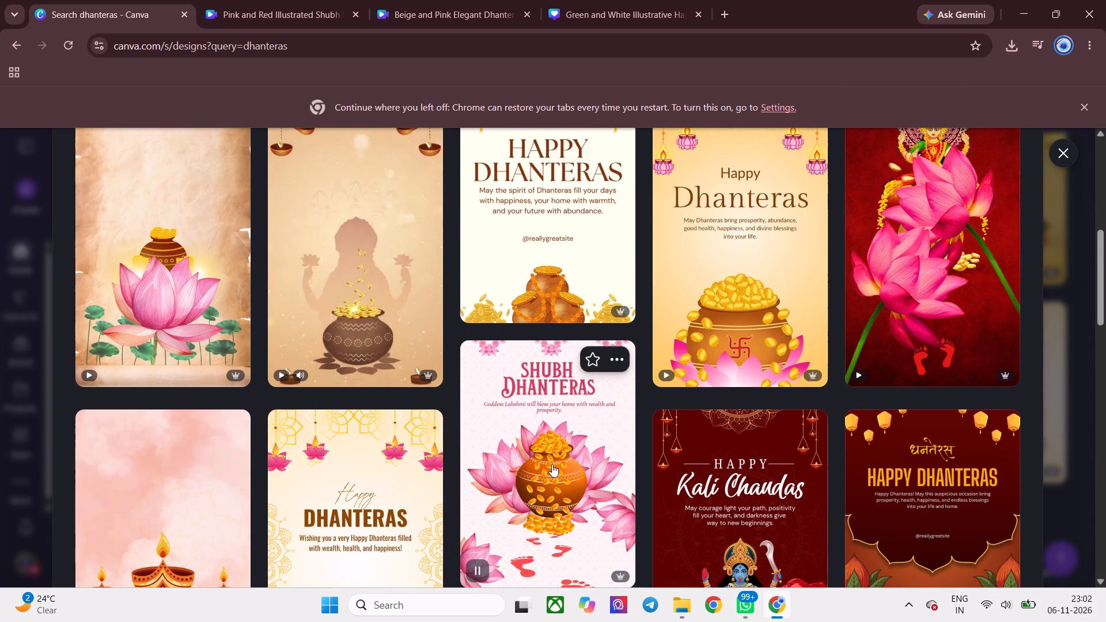
pyautogui.scroll(1, 749, 253)
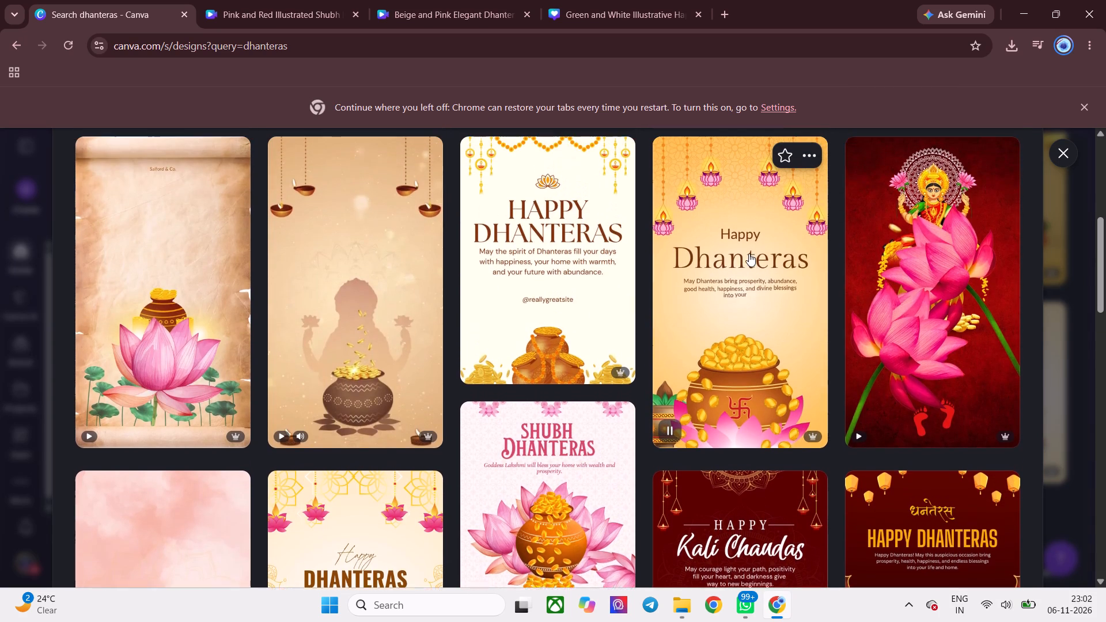
pyautogui.scroll(1, 749, 253)
pyautogui.scroll(-4, 749, 253)
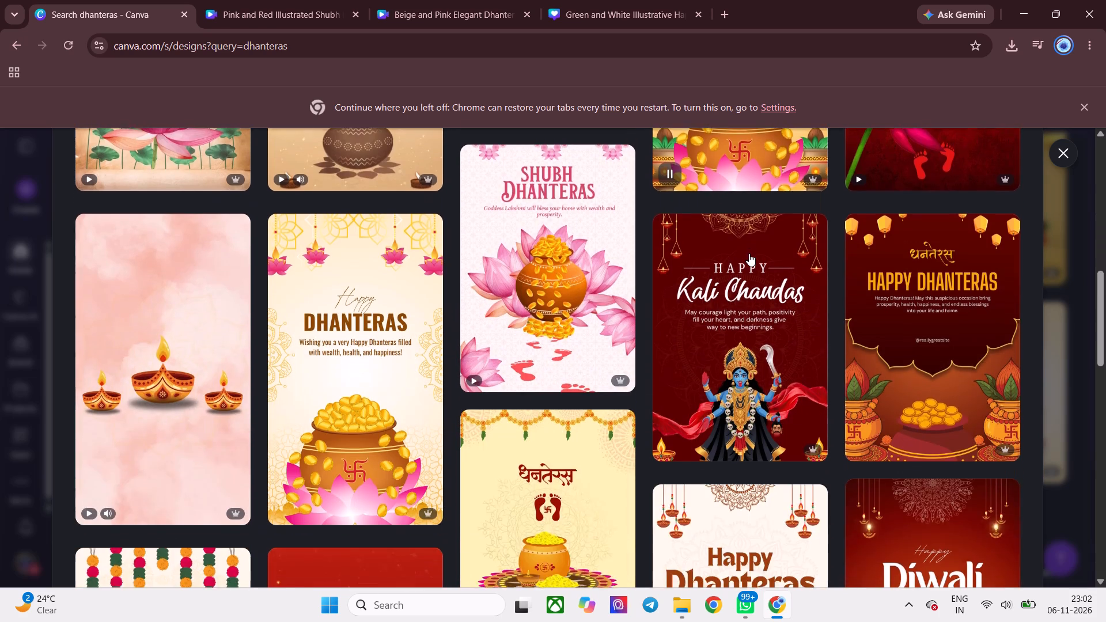
pyautogui.scroll(-1, 749, 253)
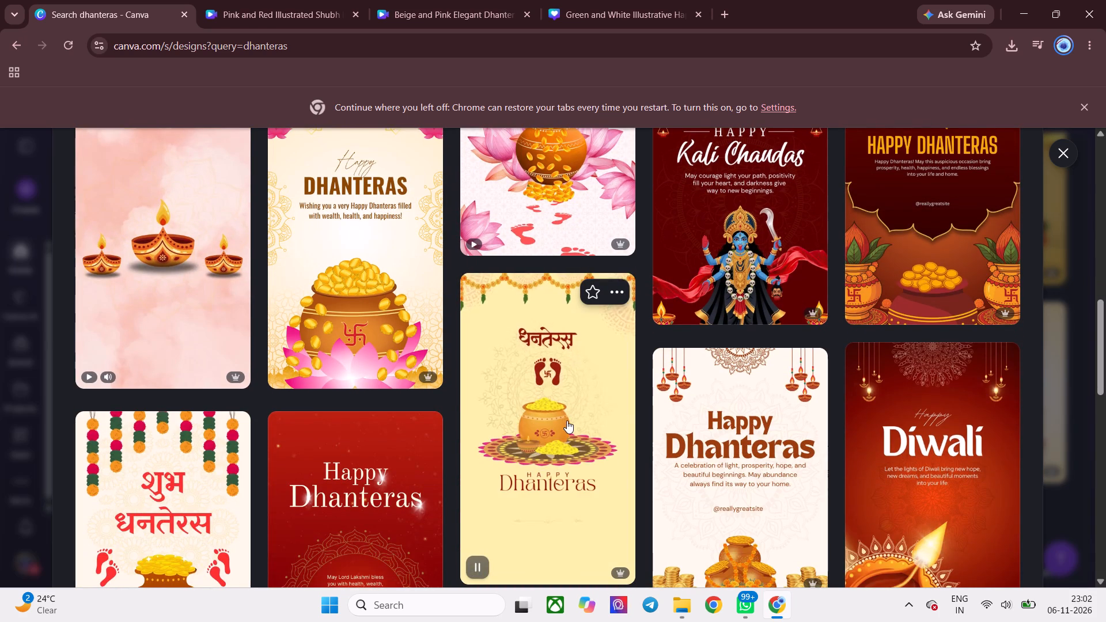
pyautogui.scroll(-2, 567, 420)
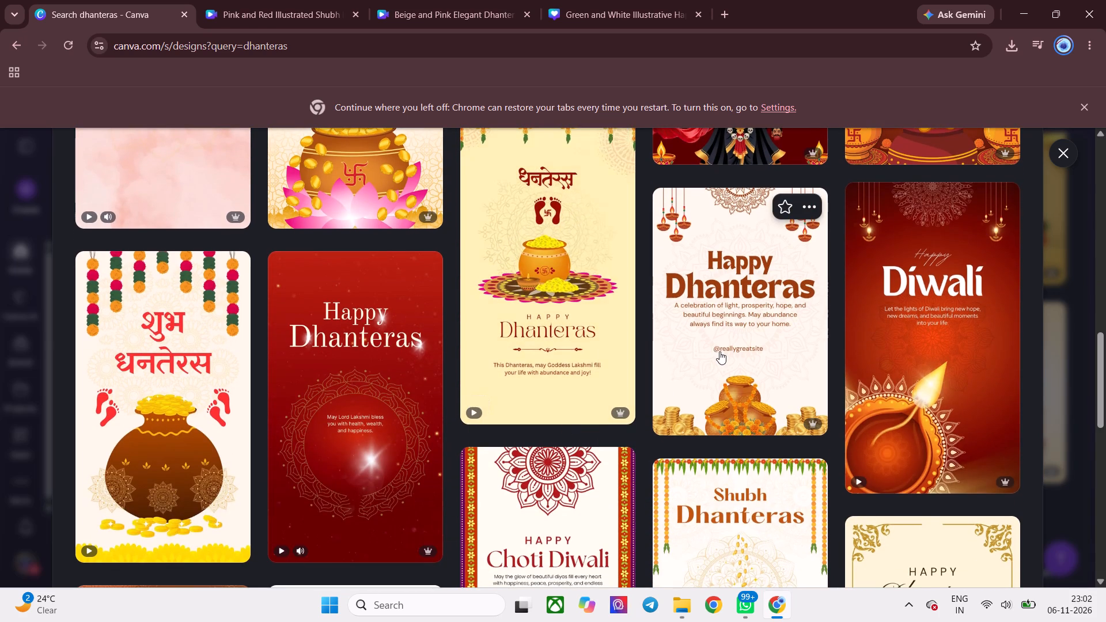
pyautogui.scroll(-2, 719, 351)
pyautogui.scroll(-1, 609, 399)
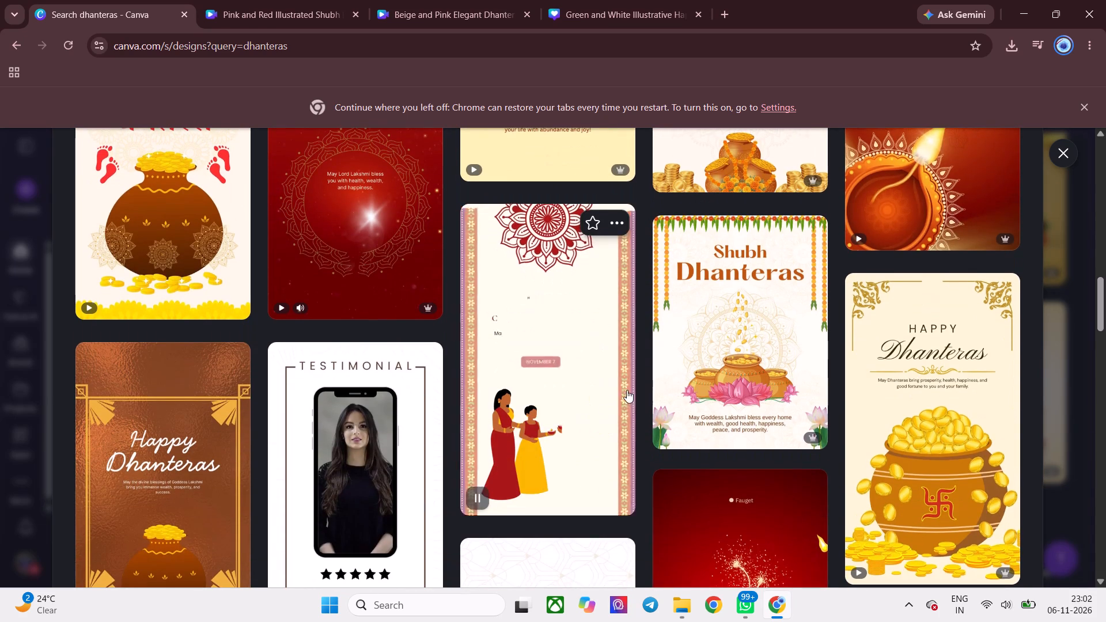
pyautogui.scroll(-2, 525, 414)
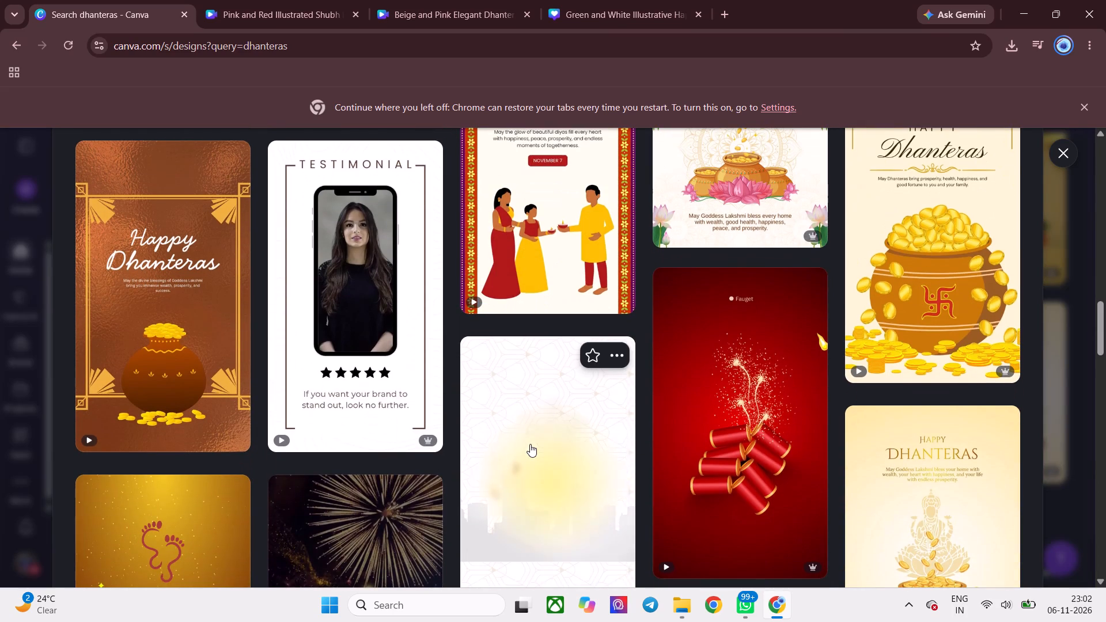
pyautogui.scroll(-1, 530, 444)
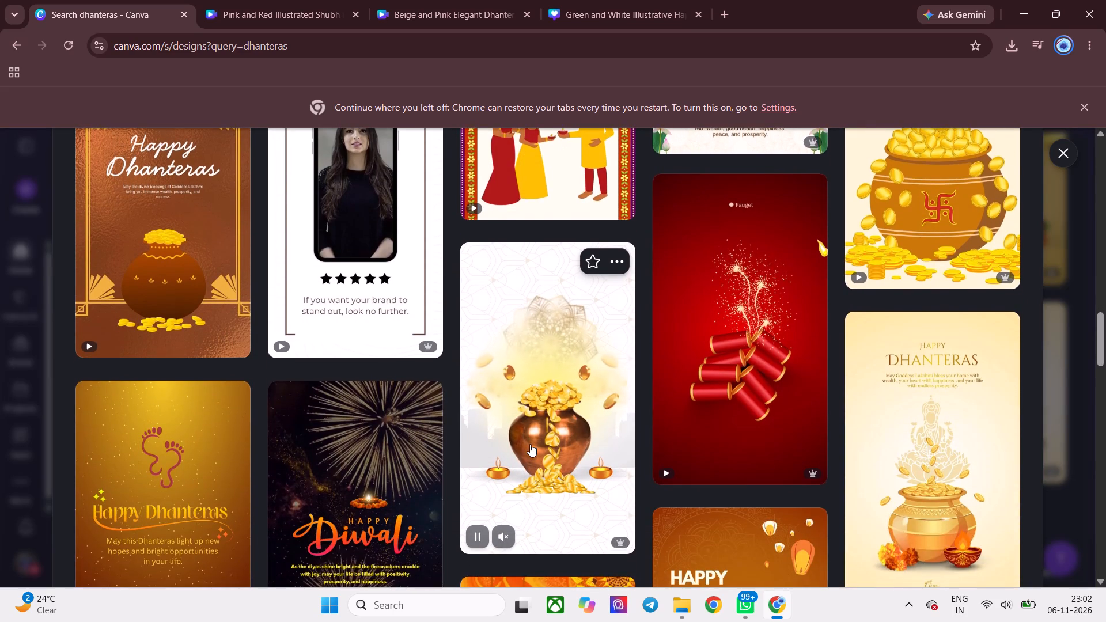
pyautogui.scroll(-4, 530, 444)
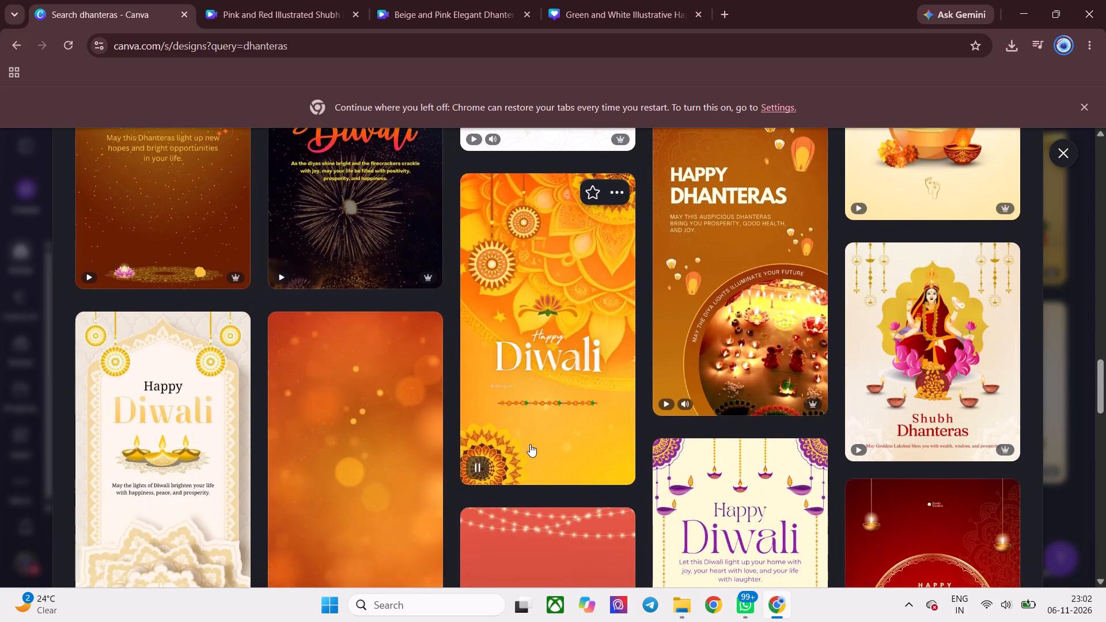
pyautogui.scroll(7, 530, 444)
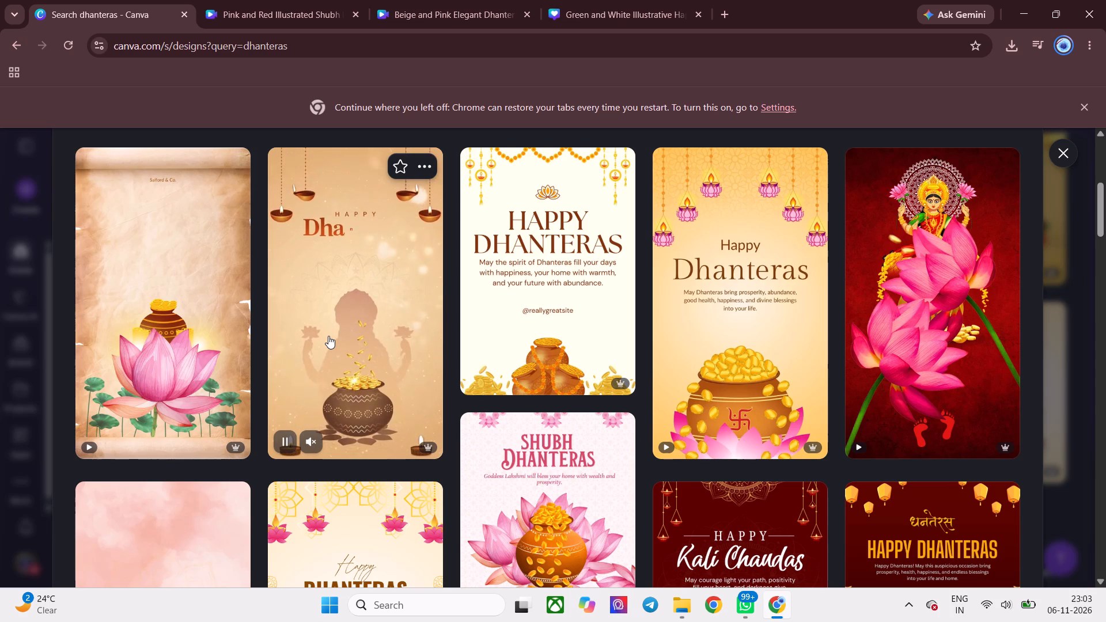
pyautogui.scroll(1, 328, 336)
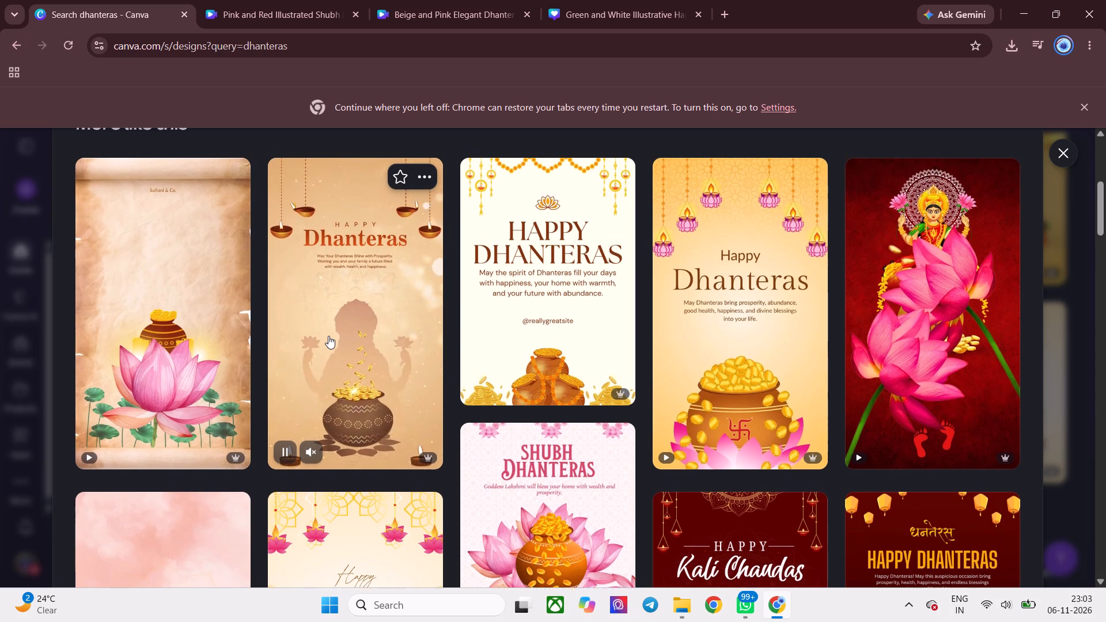
pyautogui.scroll(1, 328, 336)
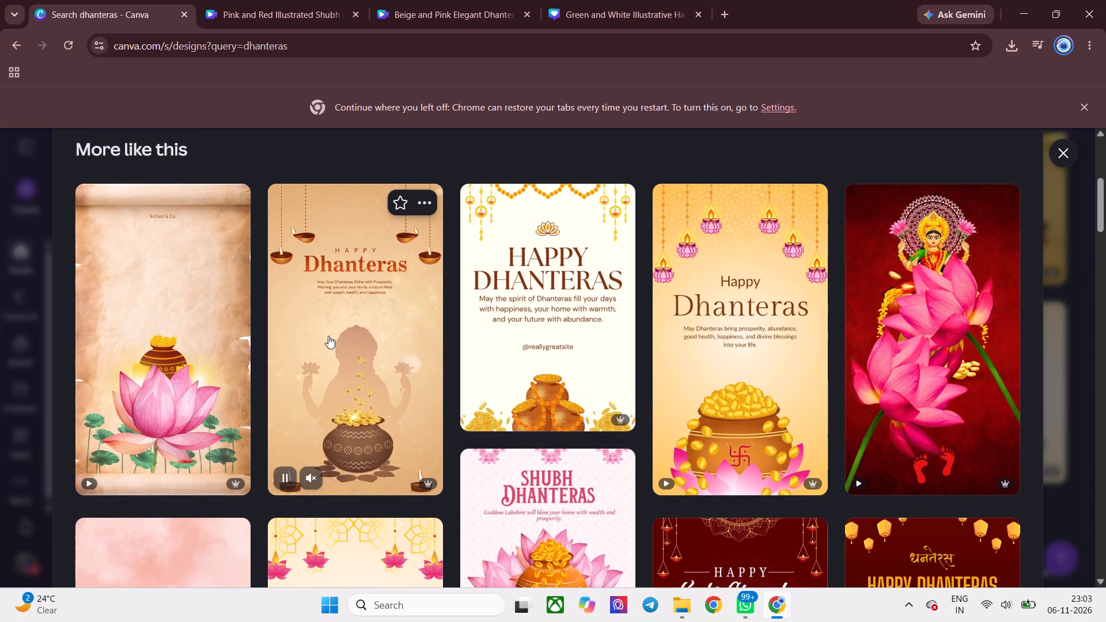
pyautogui.scroll(3, 170, 324)
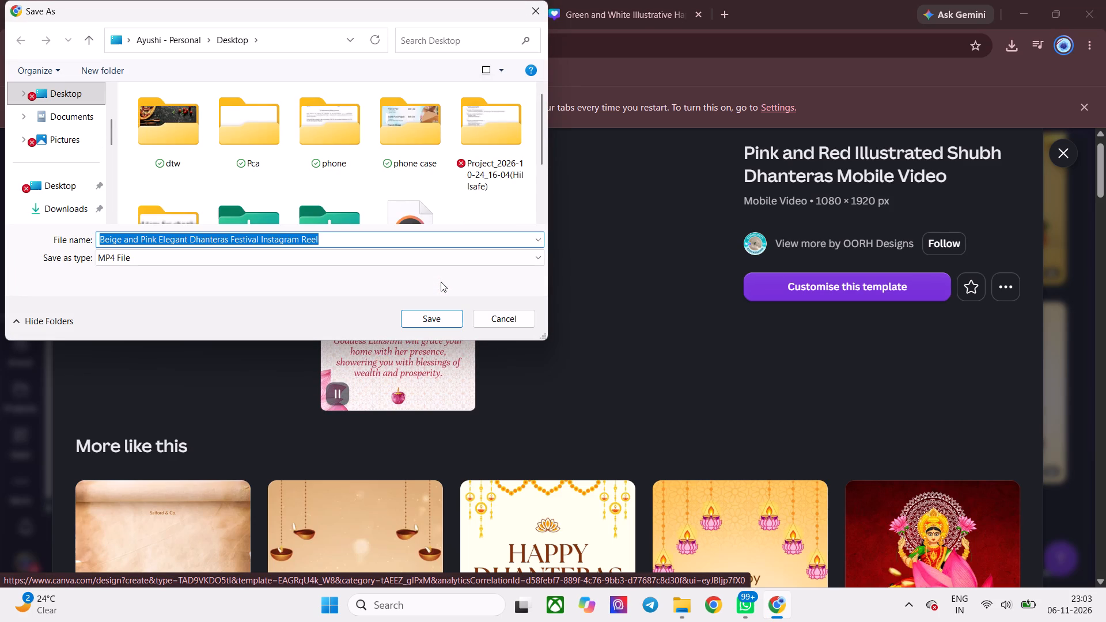
# Save the exported reel to the Desktop as an MP4 file named "khushu diwali".
pyautogui.press('BackSpace')
pyautogui.write('khushu')
pyautogui.press('space')
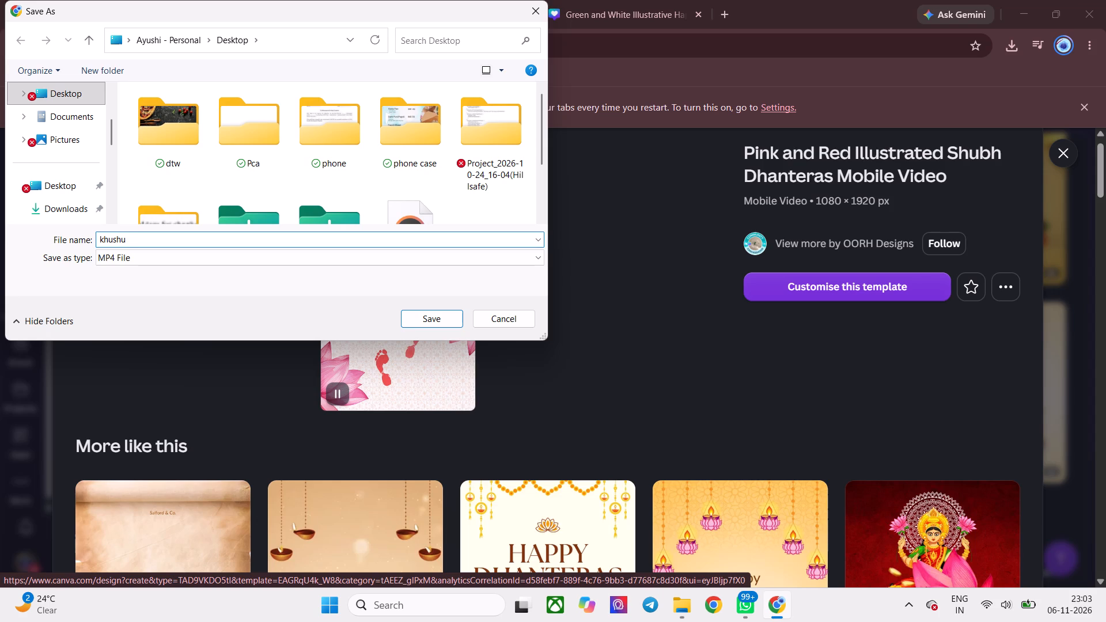
pyautogui.write('diwali')
pyautogui.press('Return')
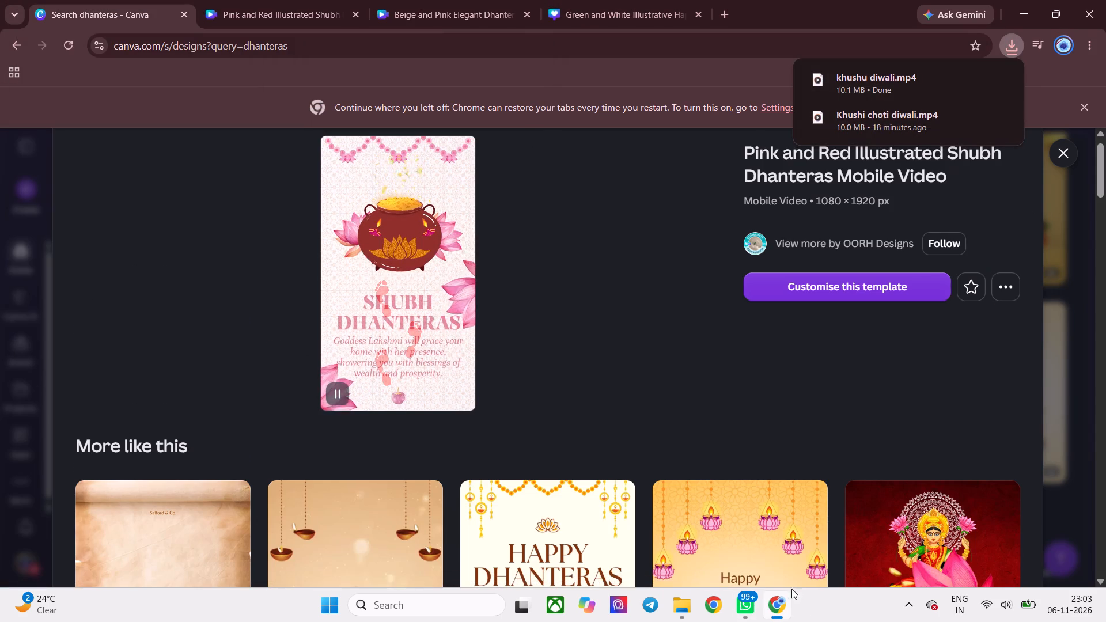
# Show the downloaded "khushu diwali" video in its Desktop folder in File Explorer and copy the file.
pyautogui.click(972, 79)
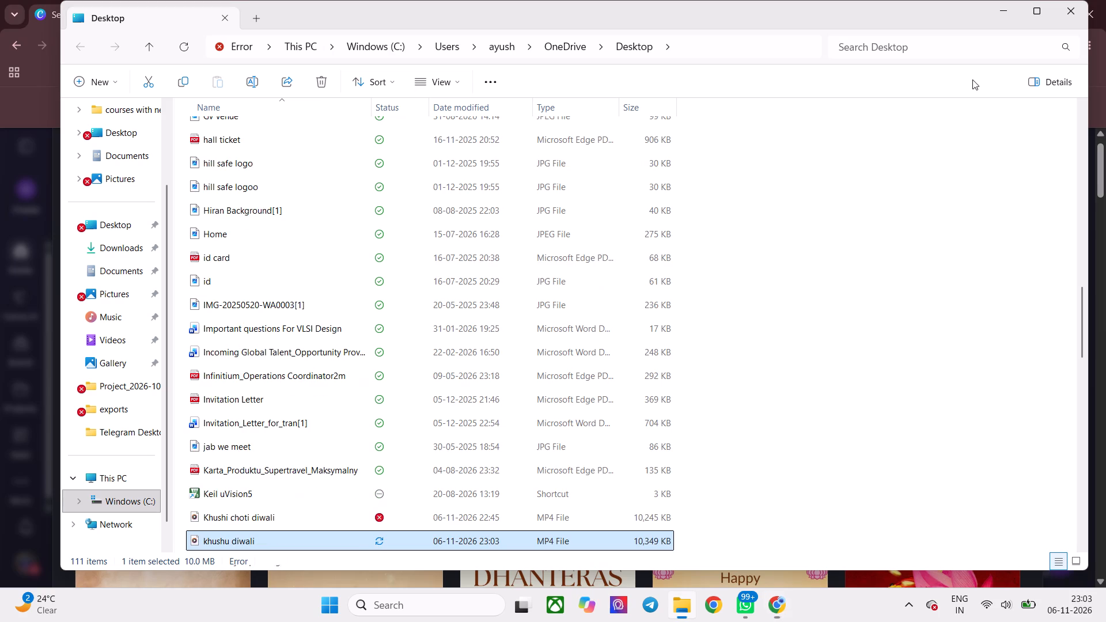
pyautogui.rightClick(592, 539)
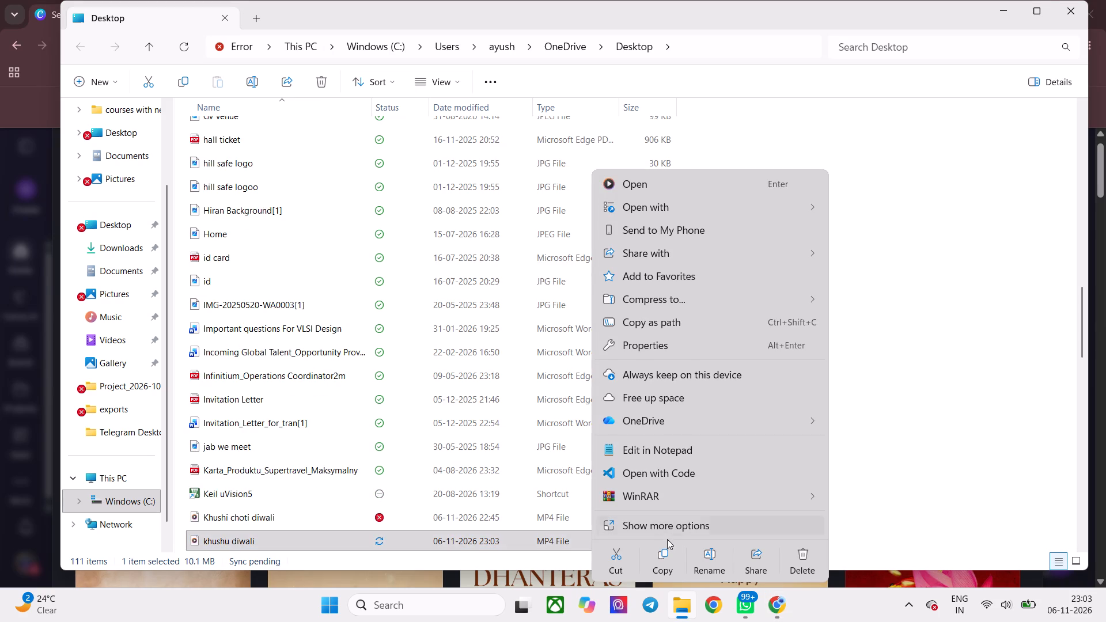
pyautogui.click(665, 564)
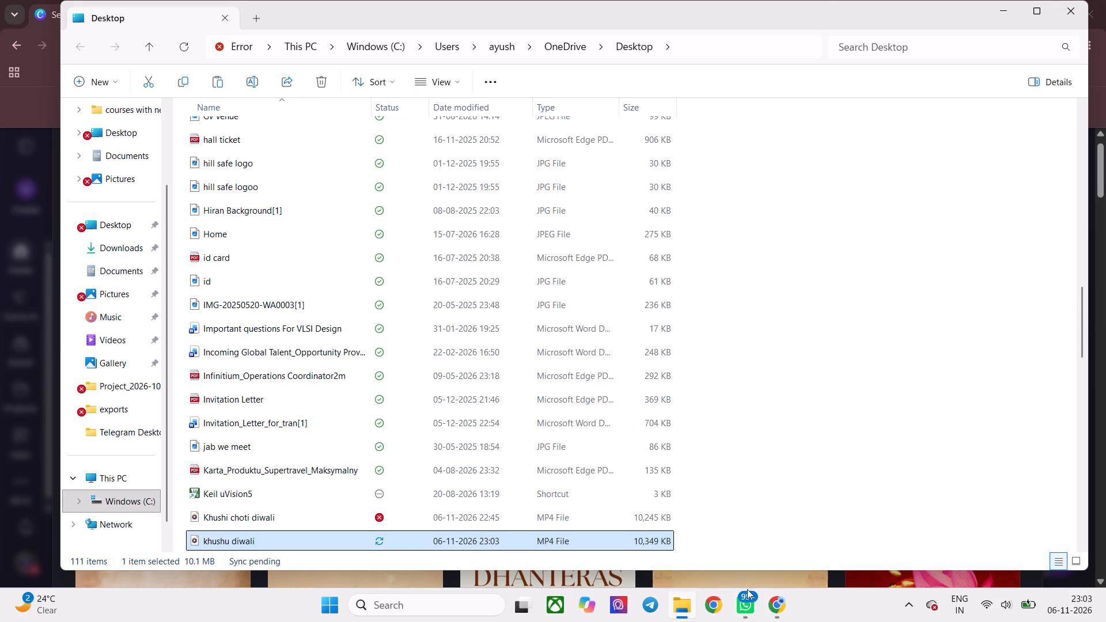
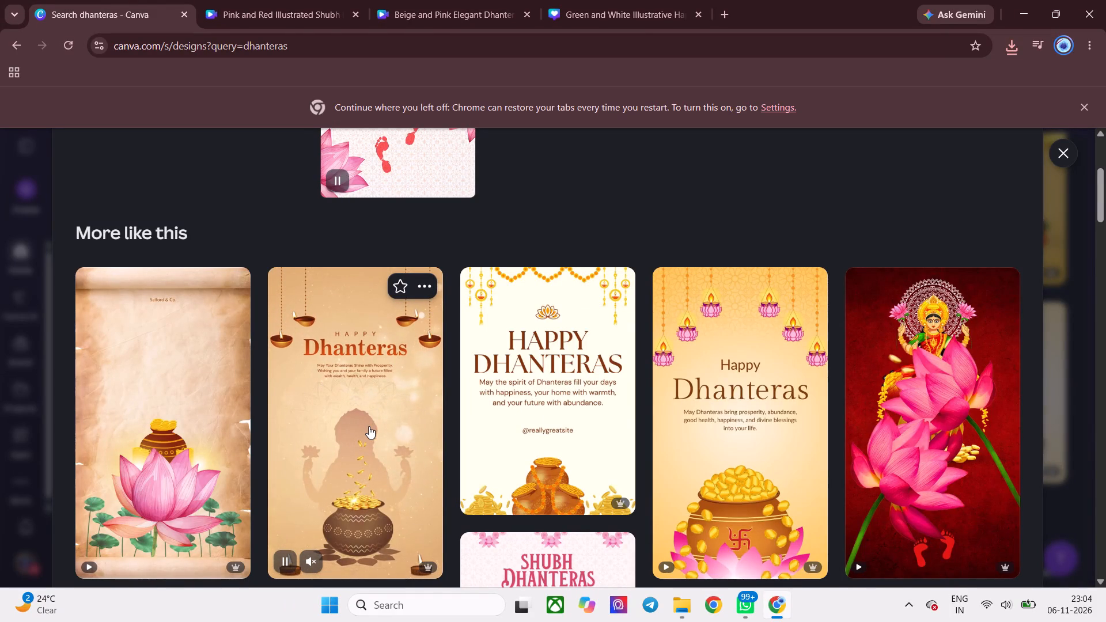
# Look through the similar Dhanteras mobile video templates for another festival design.
pyautogui.scroll(-3, 369, 426)
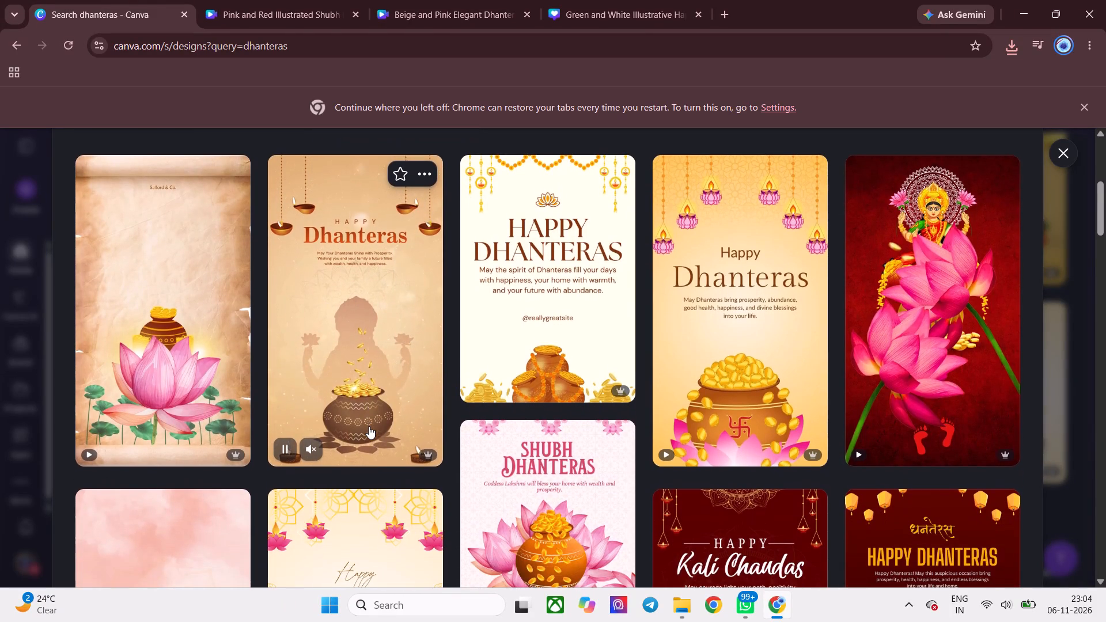
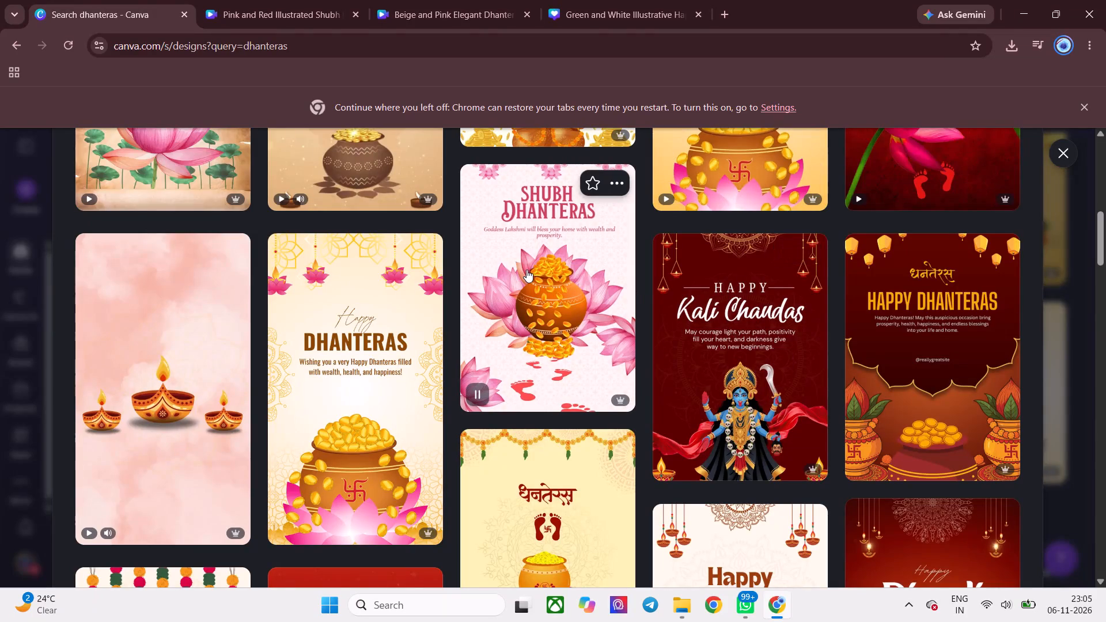
# Look through the similar Dhanteras and Diwali templates and open the details of the yellow-orange floral Happy Diwali video.
pyautogui.scroll(-4, 527, 270)
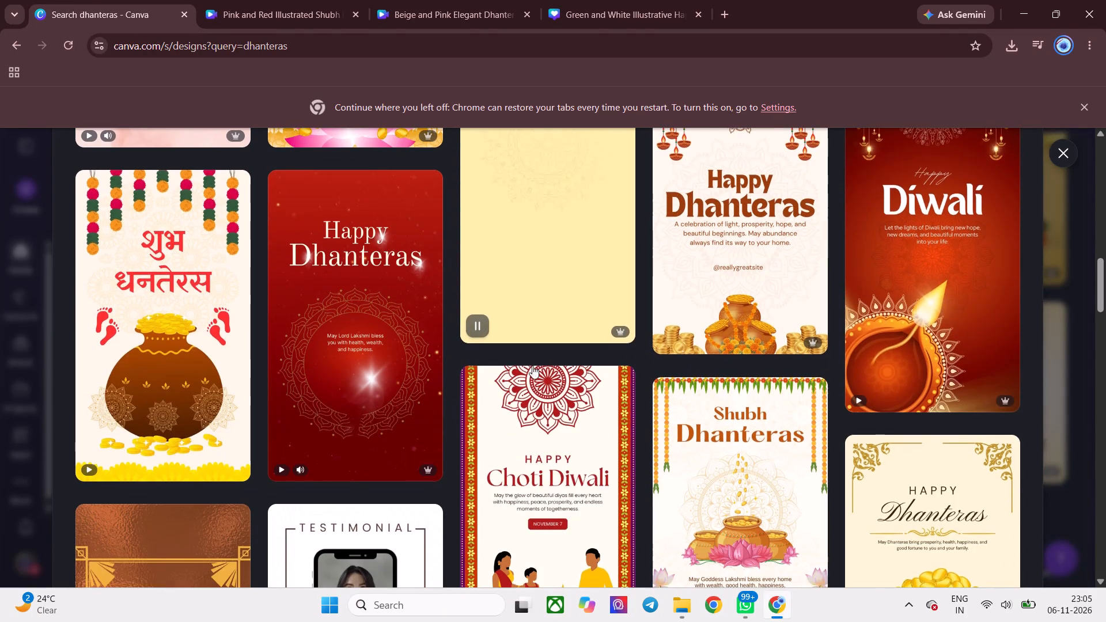
pyautogui.scroll(-4, 532, 528)
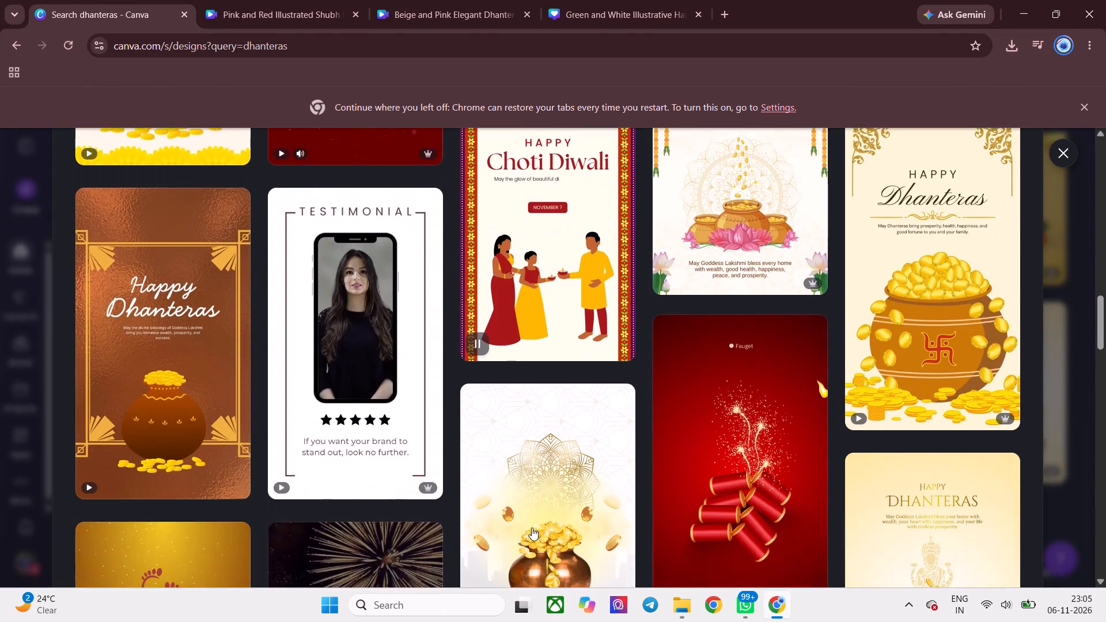
pyautogui.scroll(-6, 532, 528)
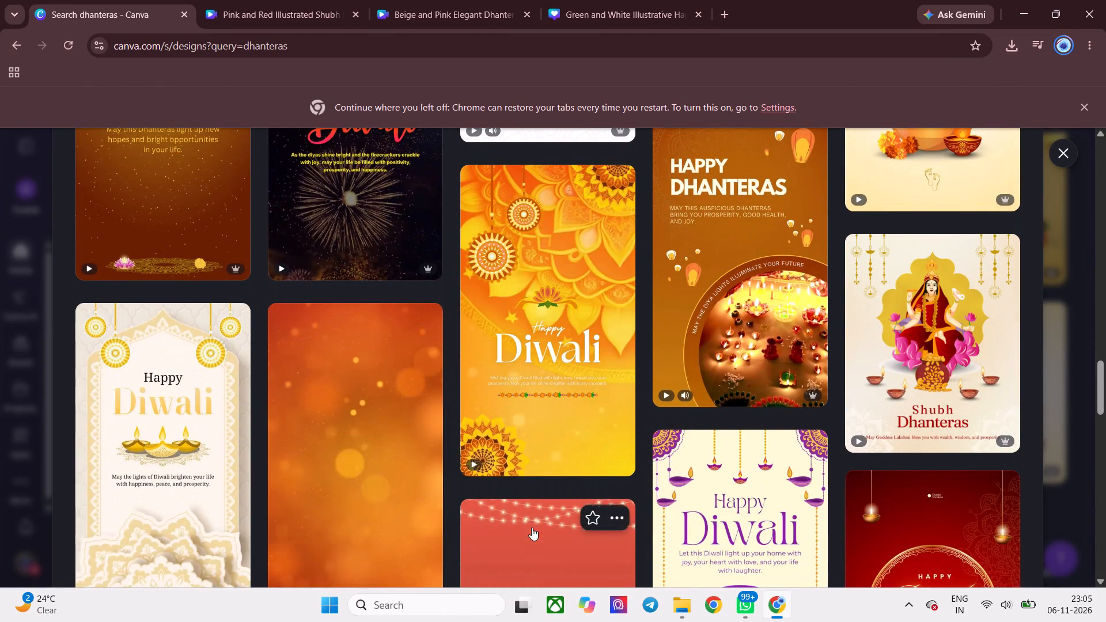
pyautogui.scroll(-1, 528, 344)
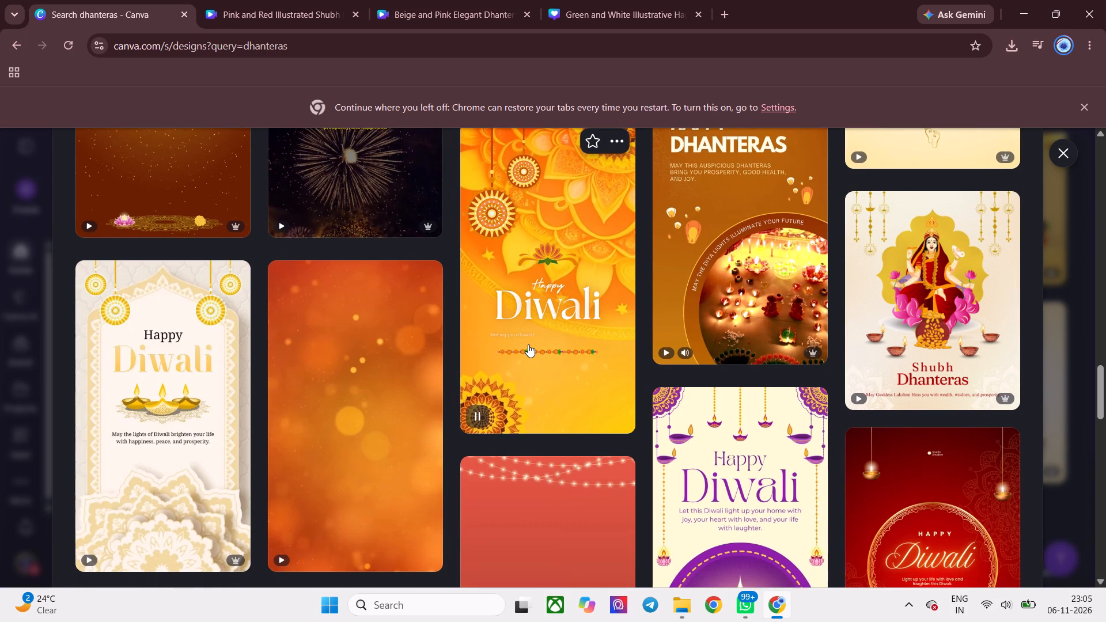
pyautogui.scroll(-1, 528, 344)
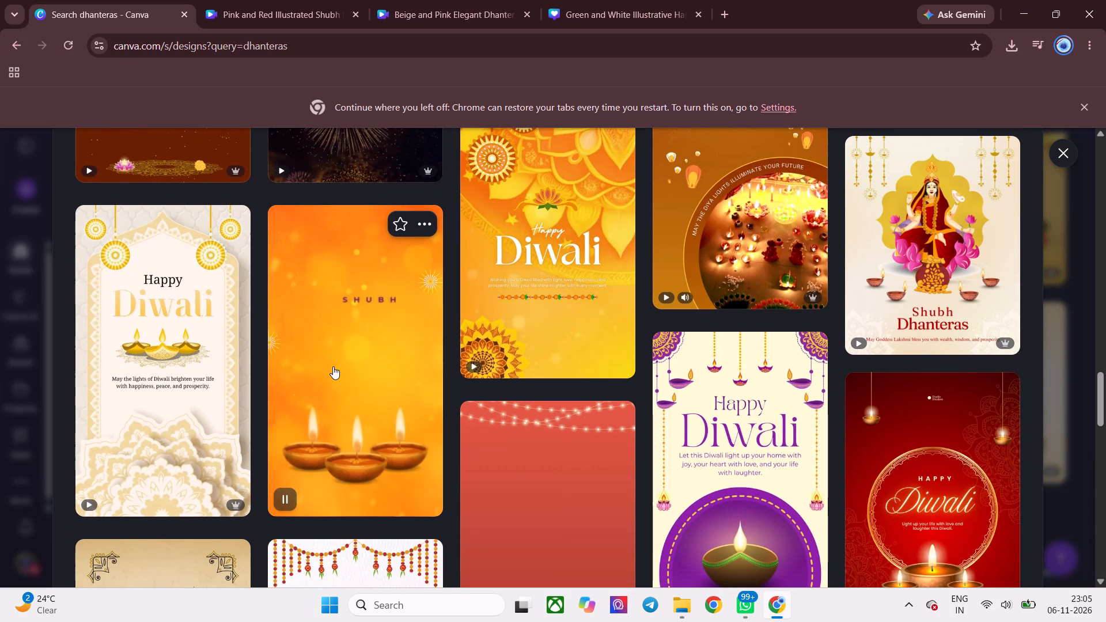
pyautogui.scroll(-1, 147, 356)
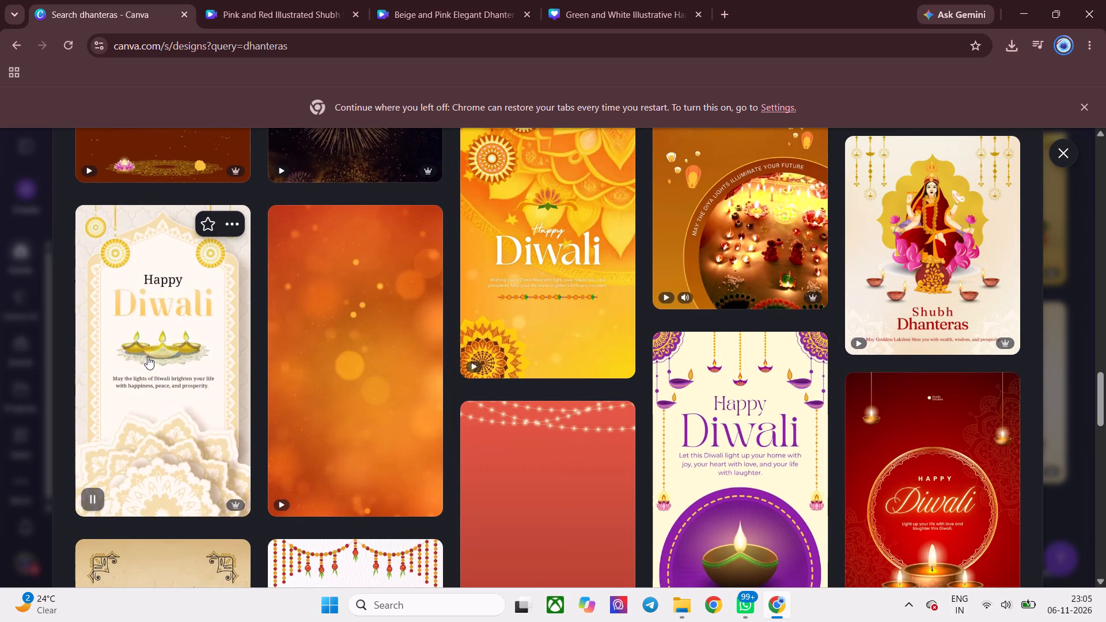
pyautogui.scroll(-1, 147, 356)
pyautogui.scroll(-3, 319, 365)
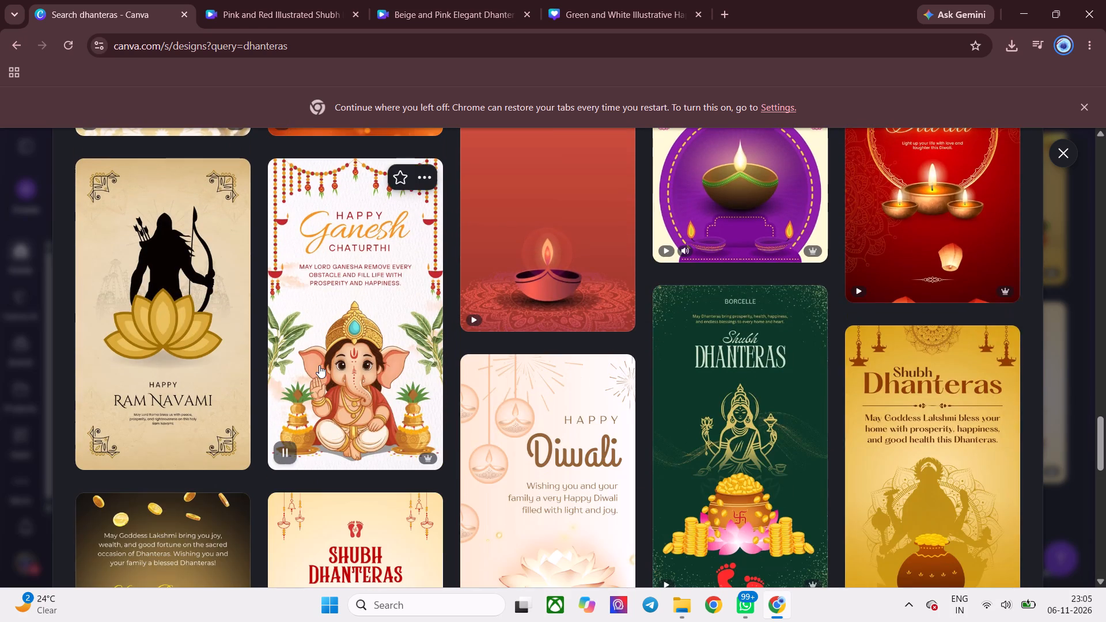
pyautogui.scroll(5, 154, 352)
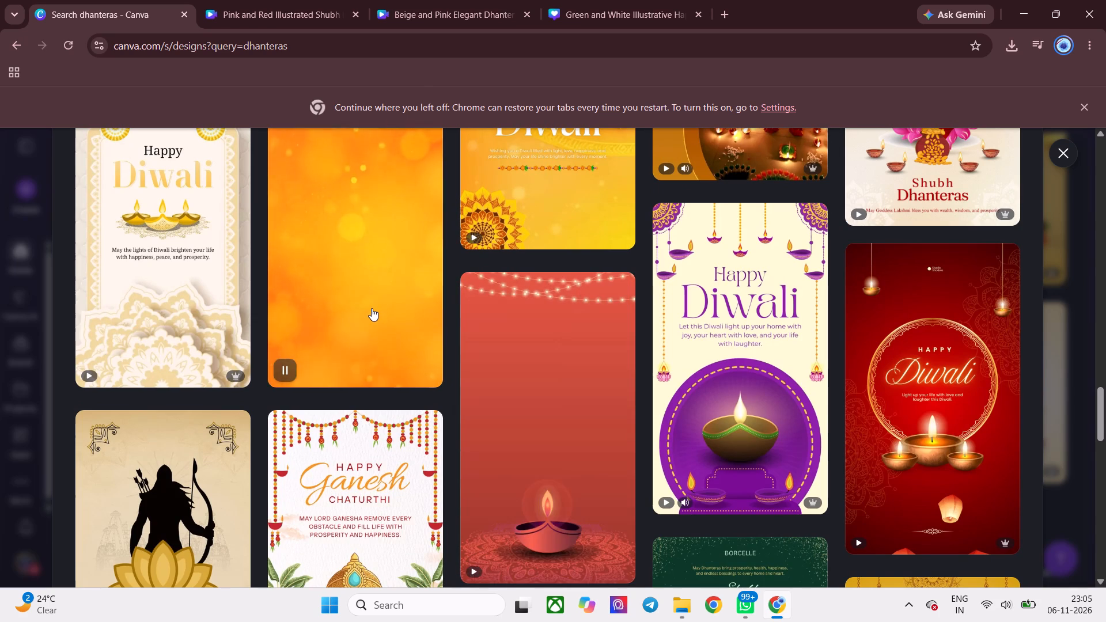
pyautogui.scroll(2, 372, 308)
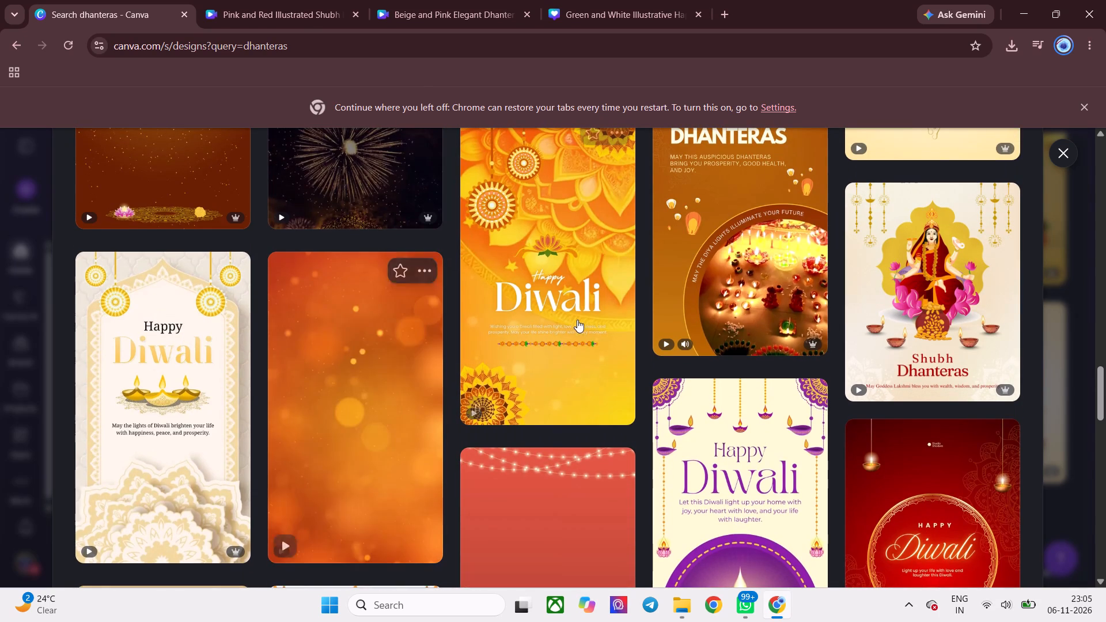
pyautogui.click(578, 318)
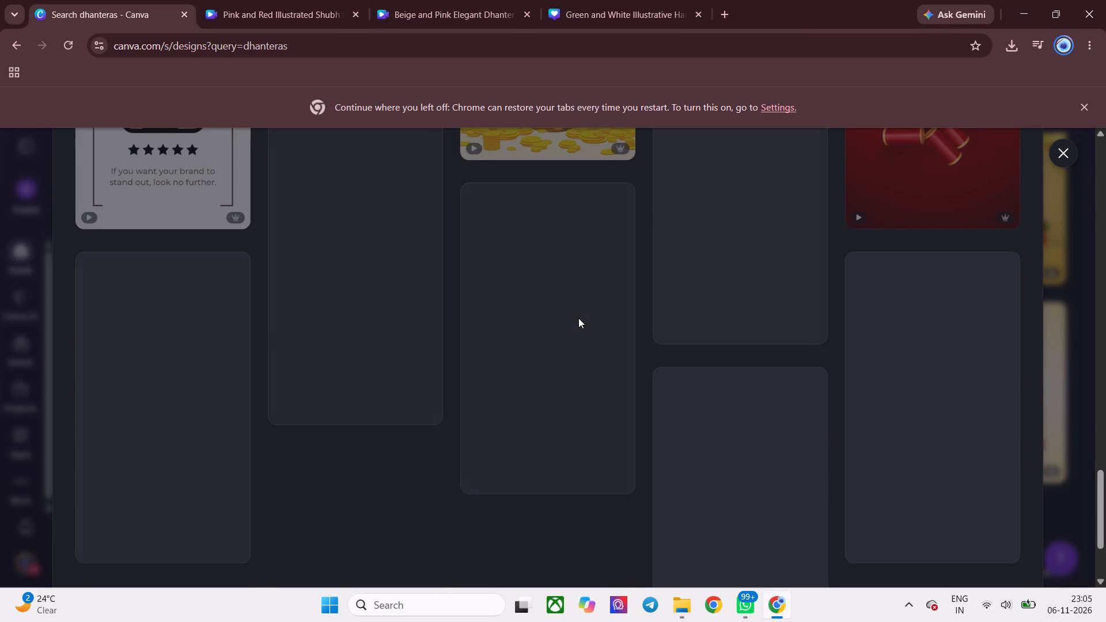
# Find the Green and Gold Modern Happy Diwali Mobile Video among the similar designs and open it for customising.
pyautogui.scroll(-8, 578, 318)
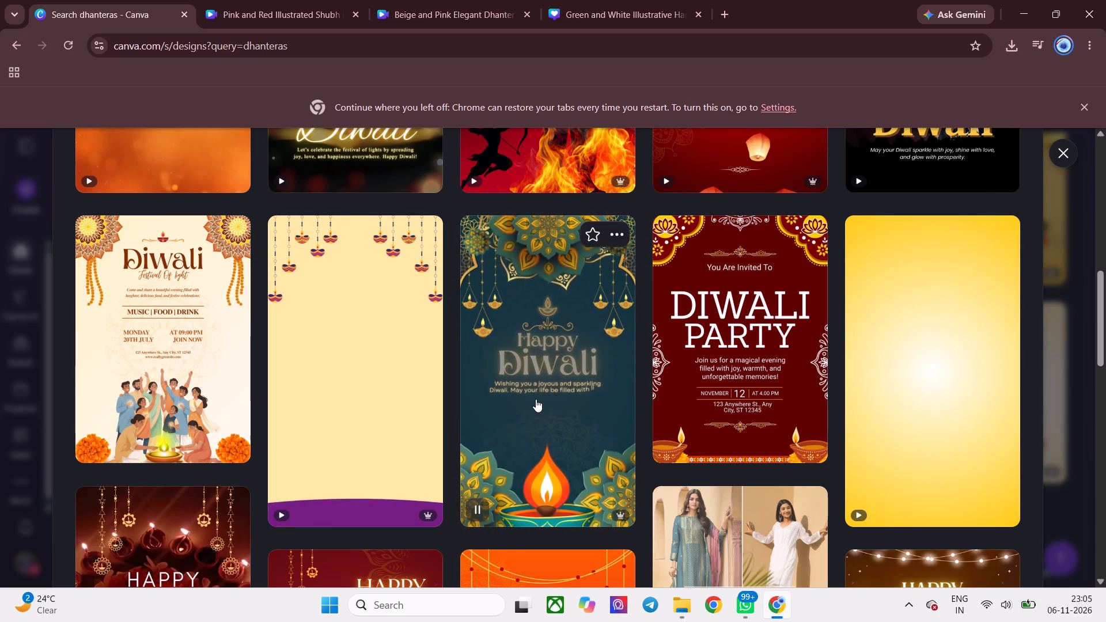
pyautogui.scroll(2, 536, 399)
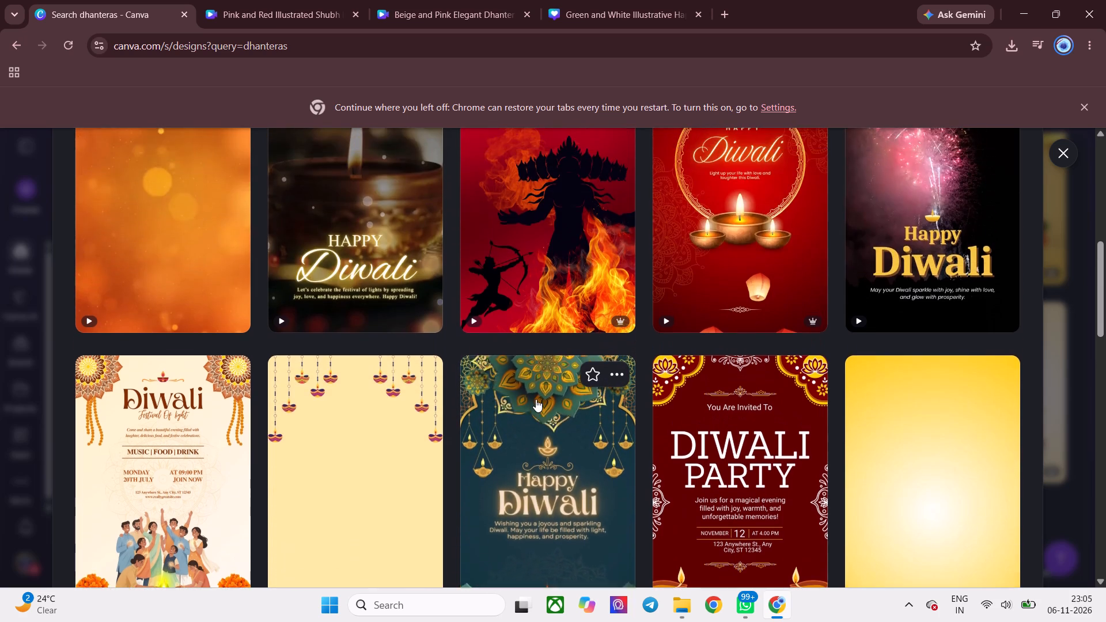
pyautogui.scroll(3, 536, 399)
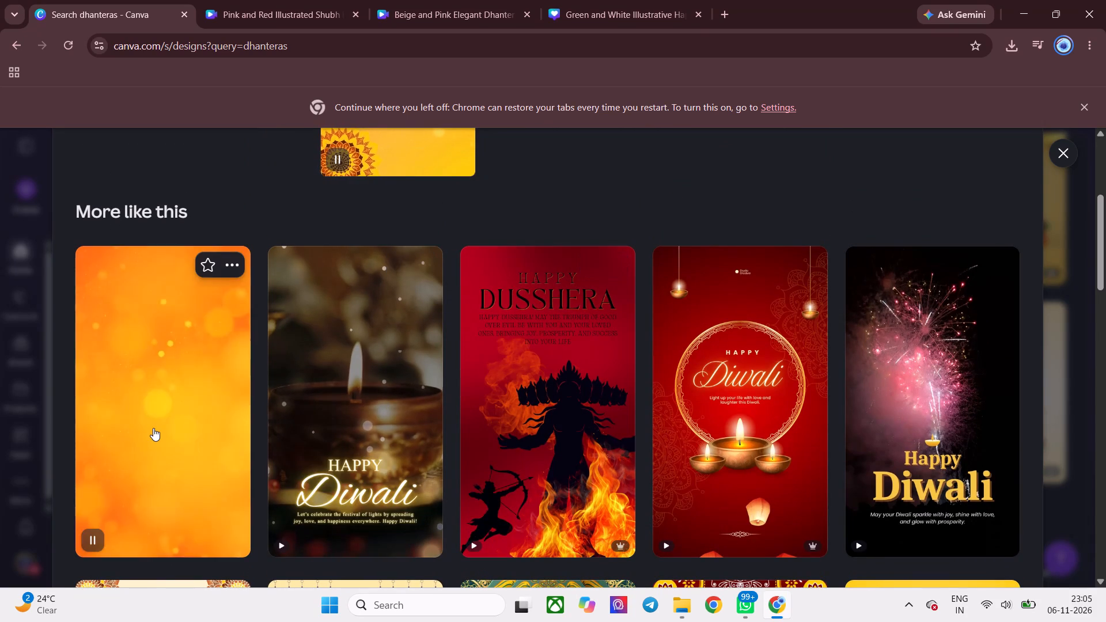
pyautogui.scroll(-2, 154, 428)
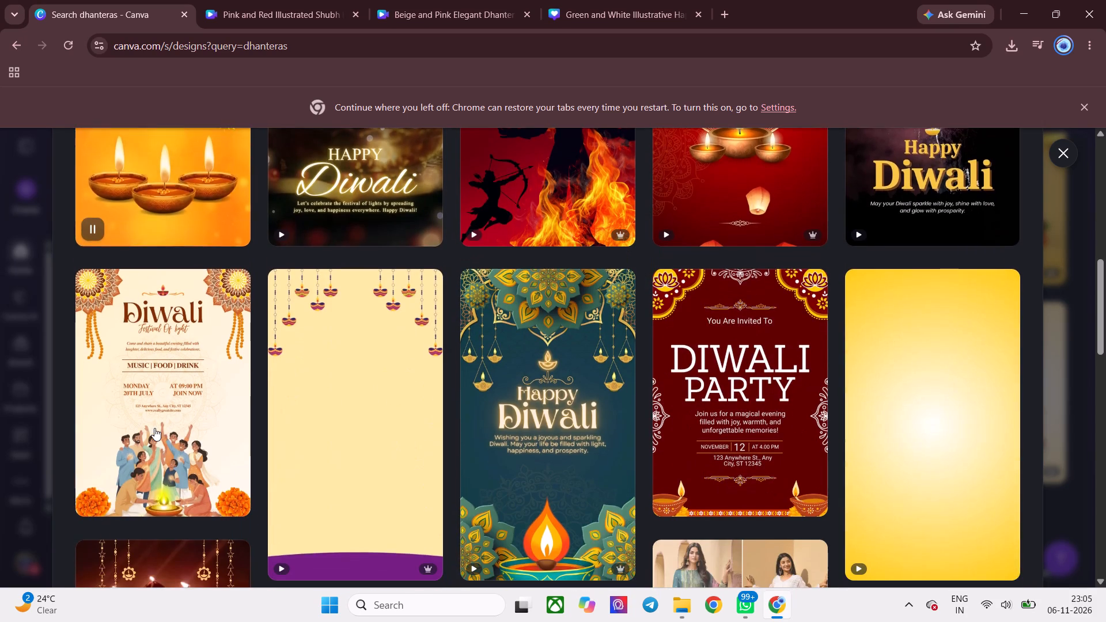
pyautogui.scroll(-2, 154, 428)
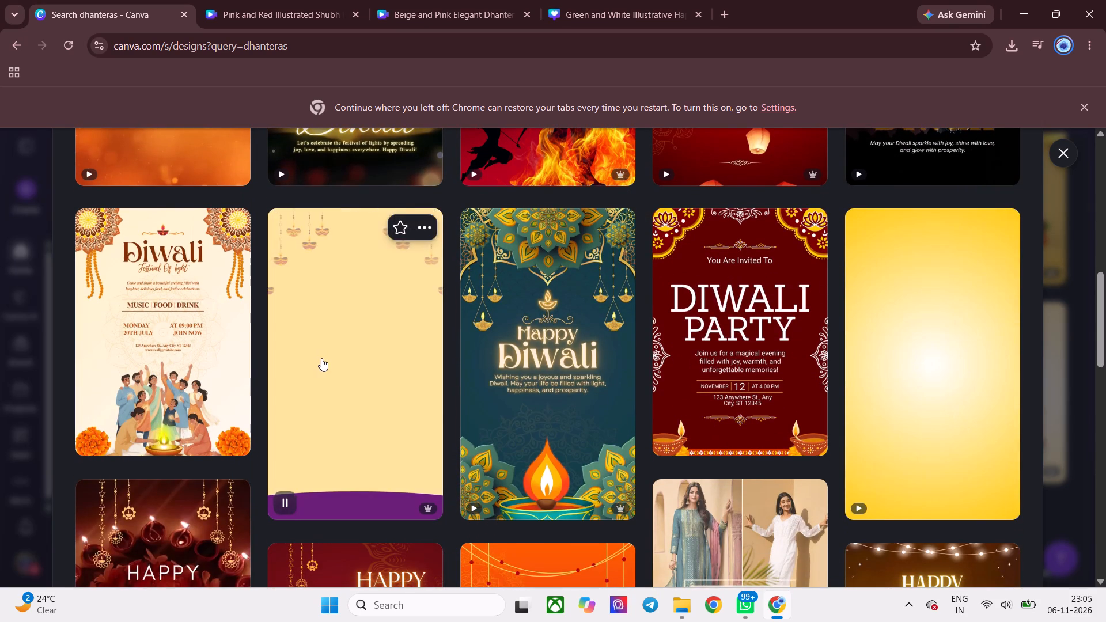
pyautogui.click(513, 417)
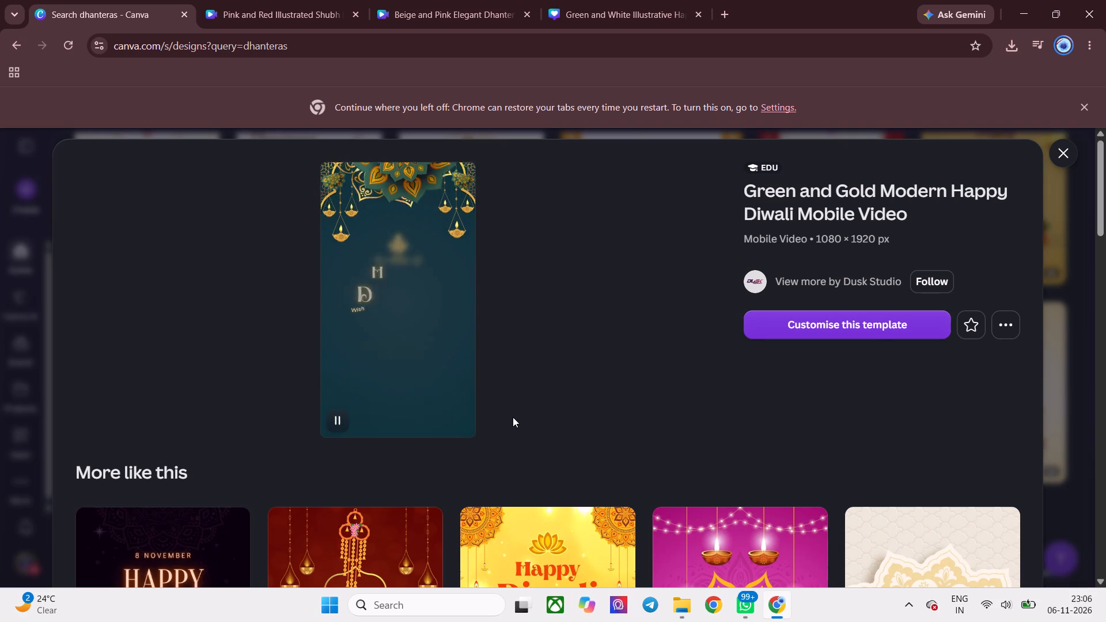
pyautogui.click(852, 321)
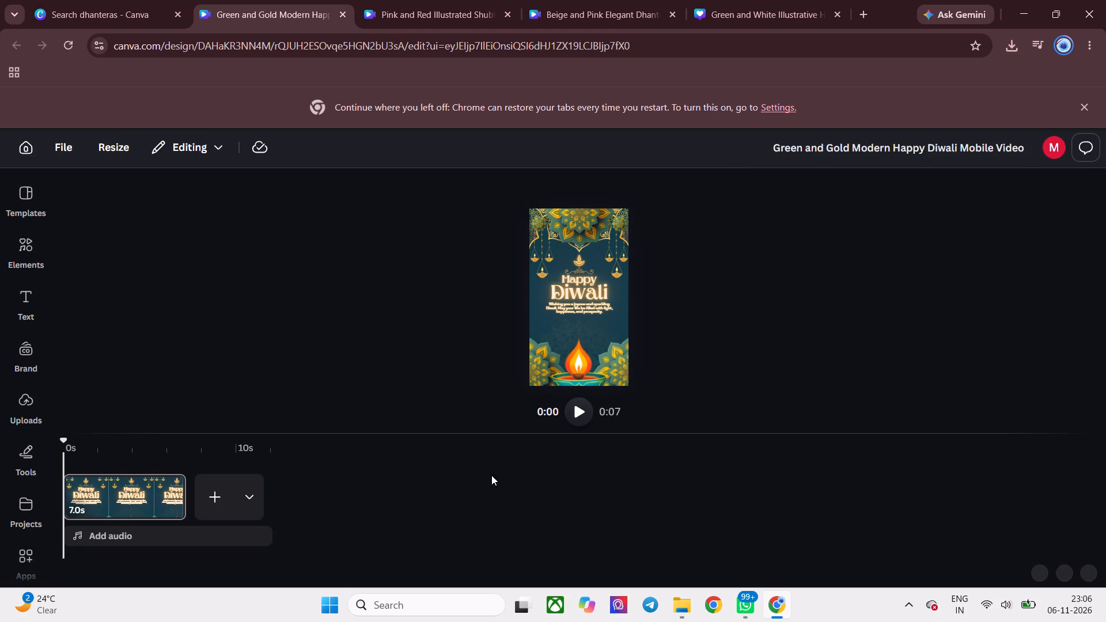
# Play the Green and Gold Happy Diwali video in the editor to review its animation.
pyautogui.click(584, 417)
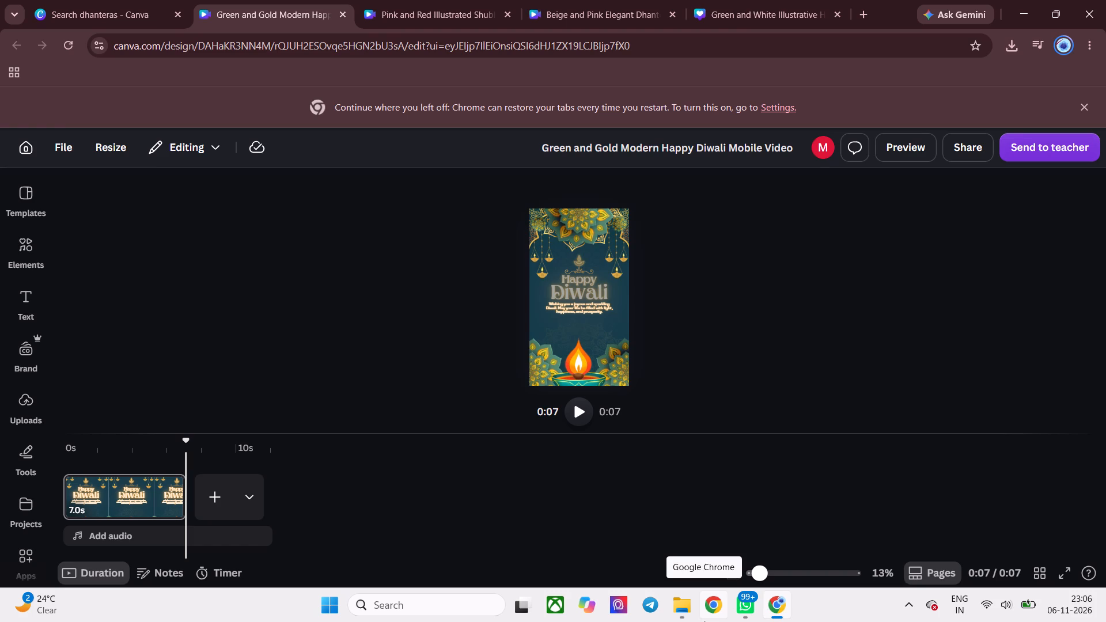
# Go through the other open designs and play the Pink and Red Illustrated Shubh Dhanteras Mobile Video for comparison.
pyautogui.click(670, 0)
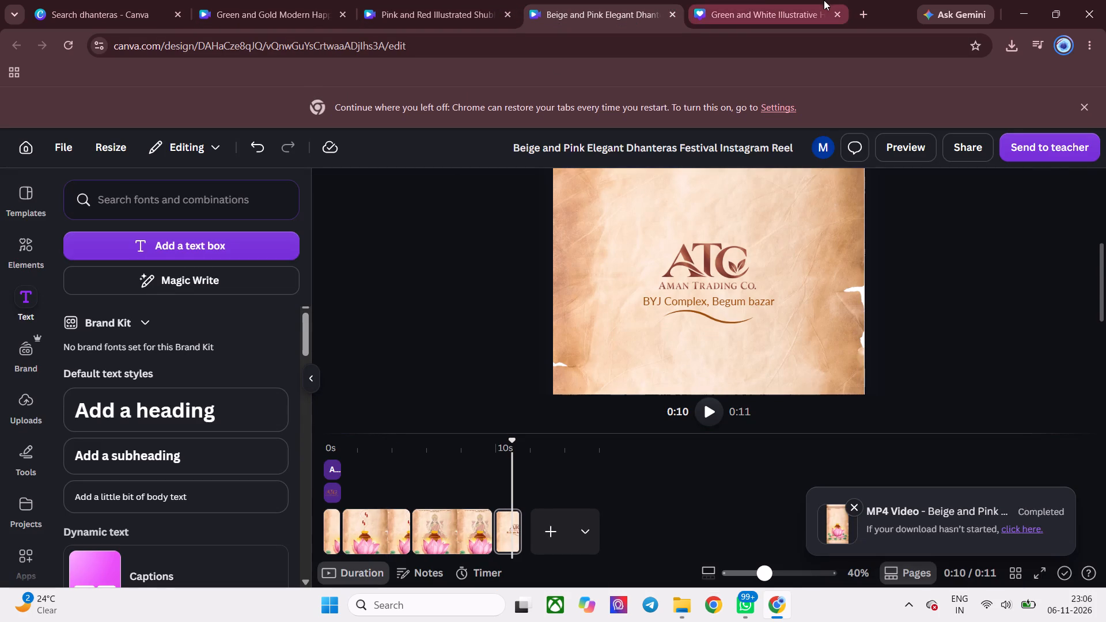
pyautogui.click(769, 4)
pyautogui.click(415, 0)
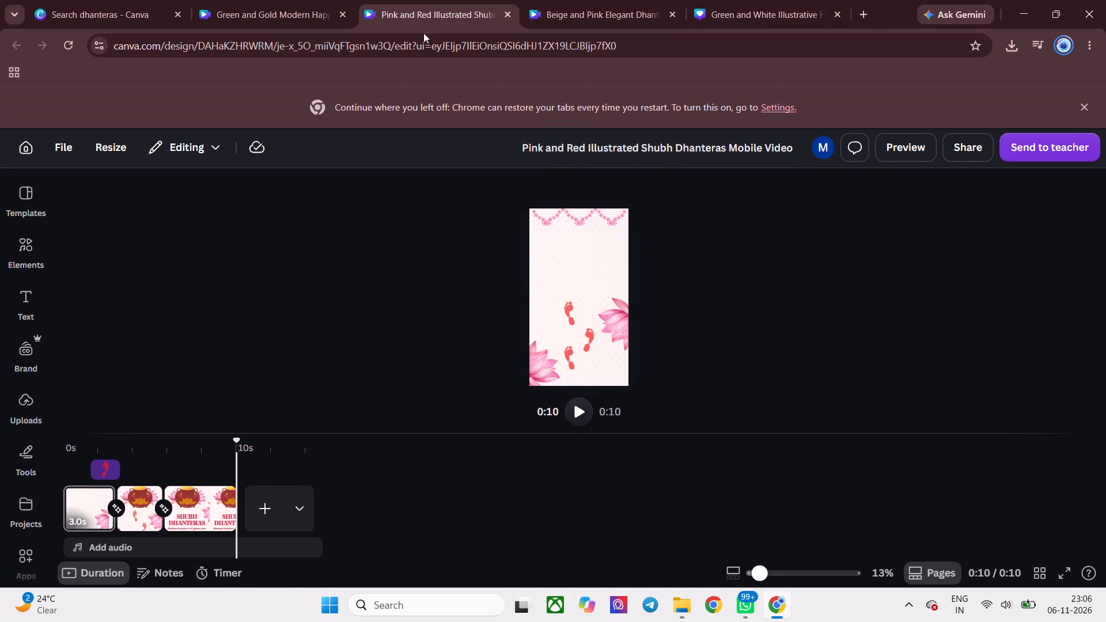
pyautogui.click(577, 409)
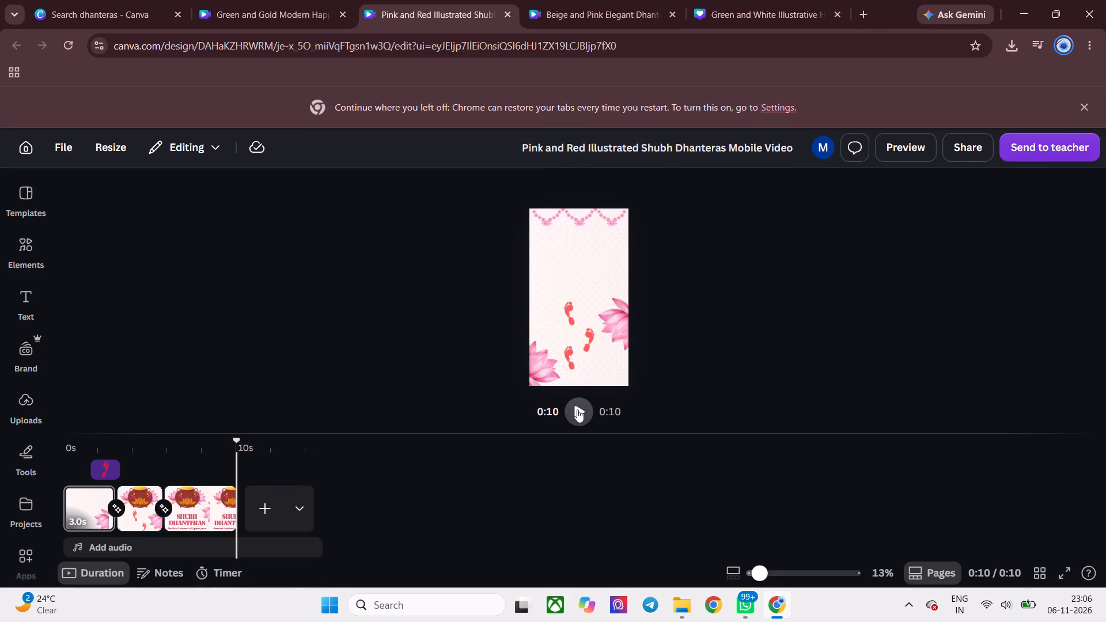